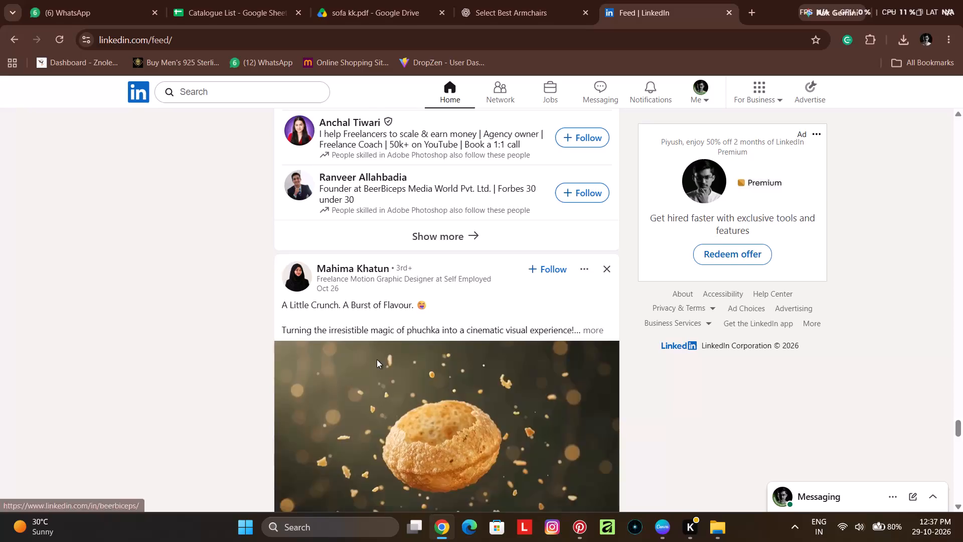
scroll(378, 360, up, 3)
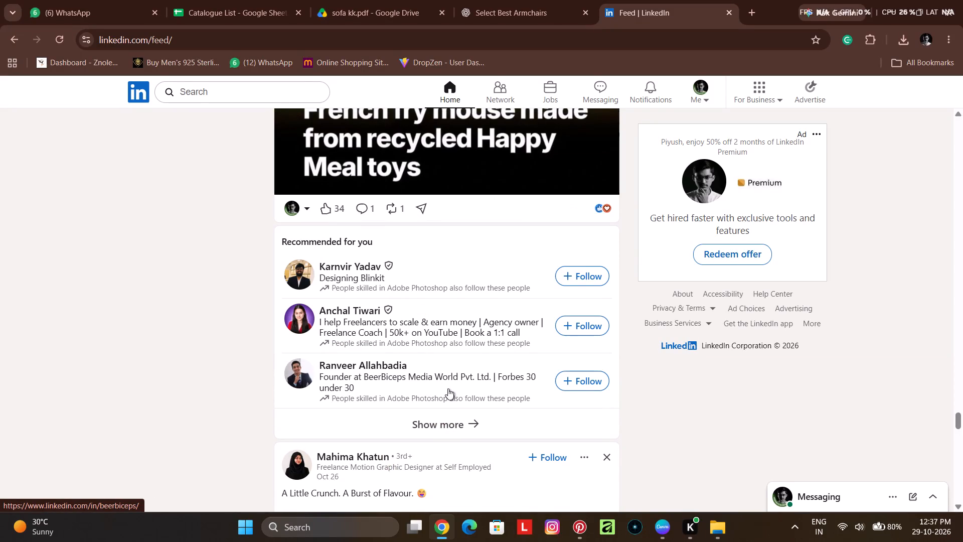
Switch to Pinterest and examine the sofa and armchair pins related to the Monarch Arc Sofa.
click(579, 526)
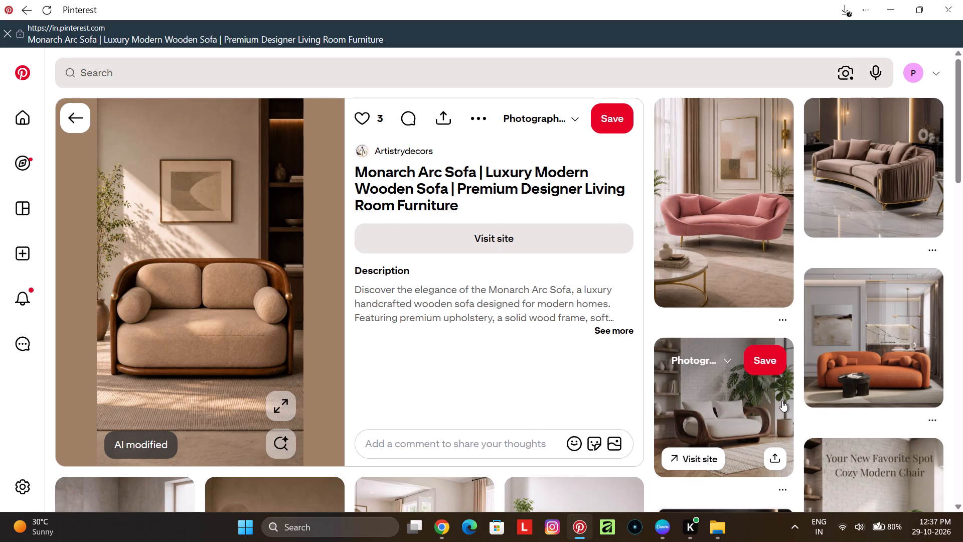
scroll(757, 342, down, 6)
scroll(757, 342, up, 1)
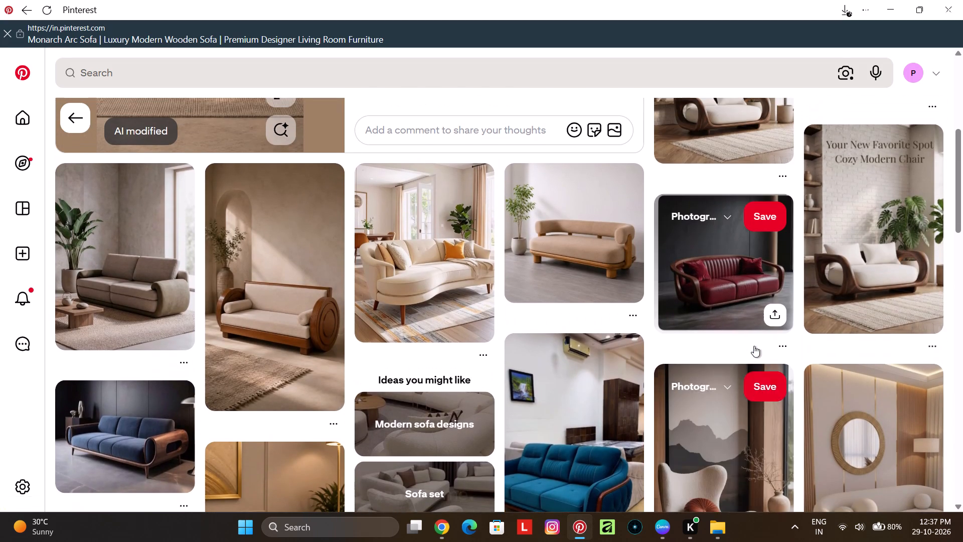
scroll(741, 354, up, 1)
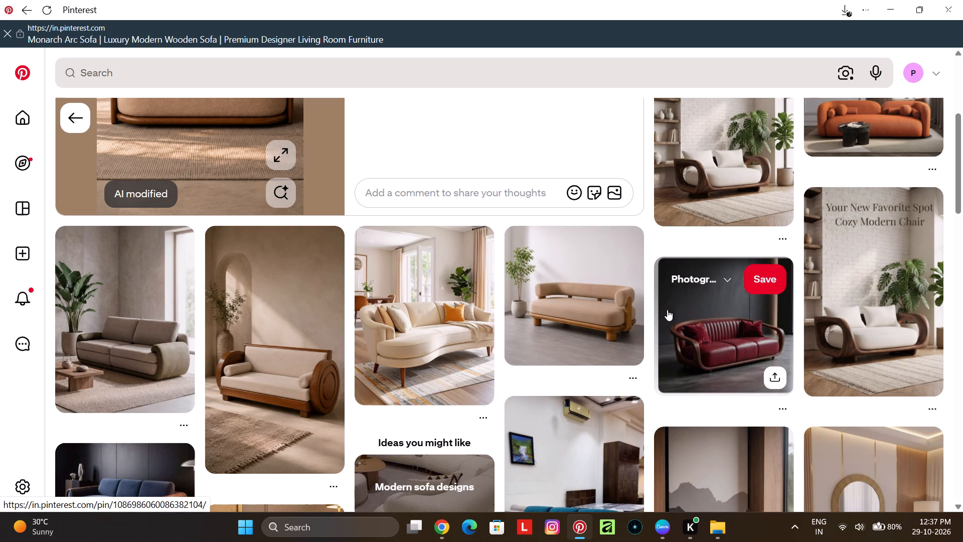
scroll(687, 302, down, 5)
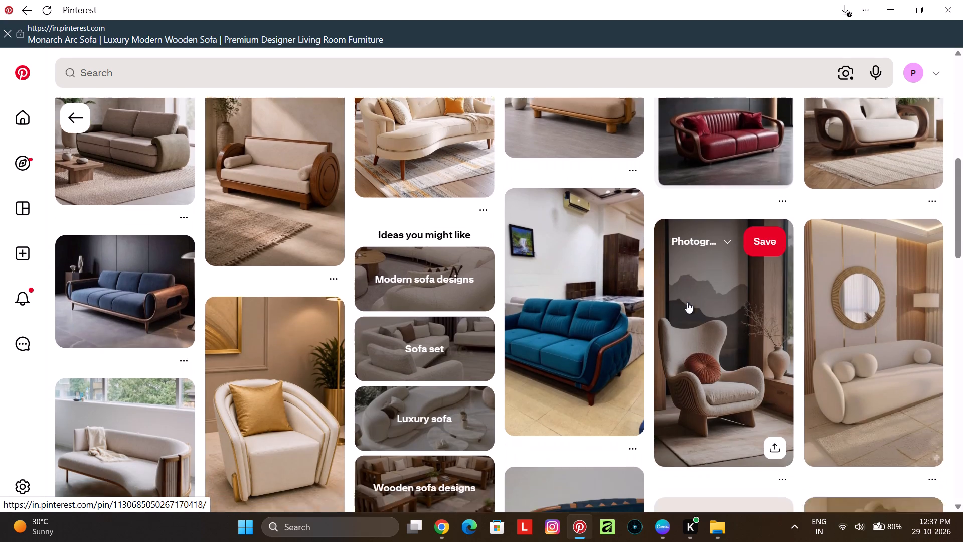
scroll(687, 302, down, 4)
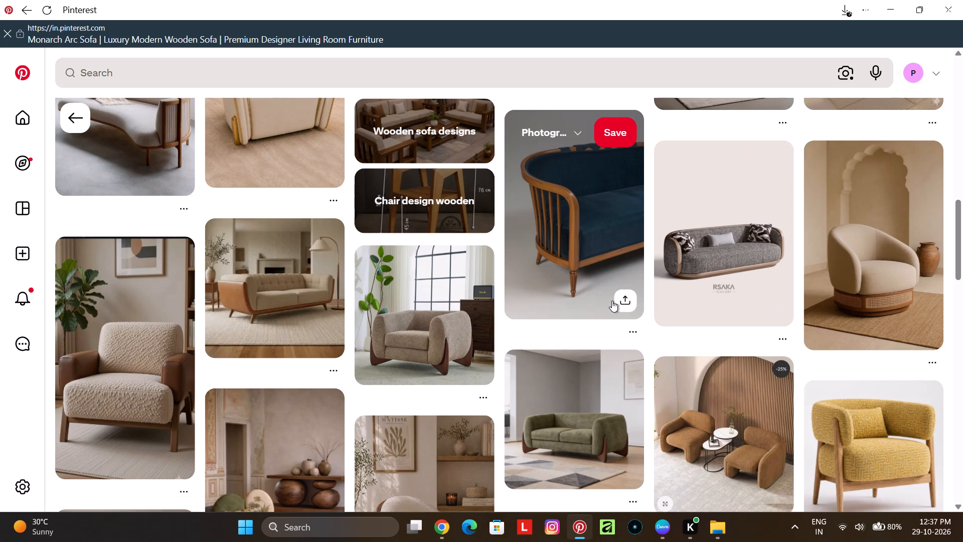
scroll(612, 301, down, 5)
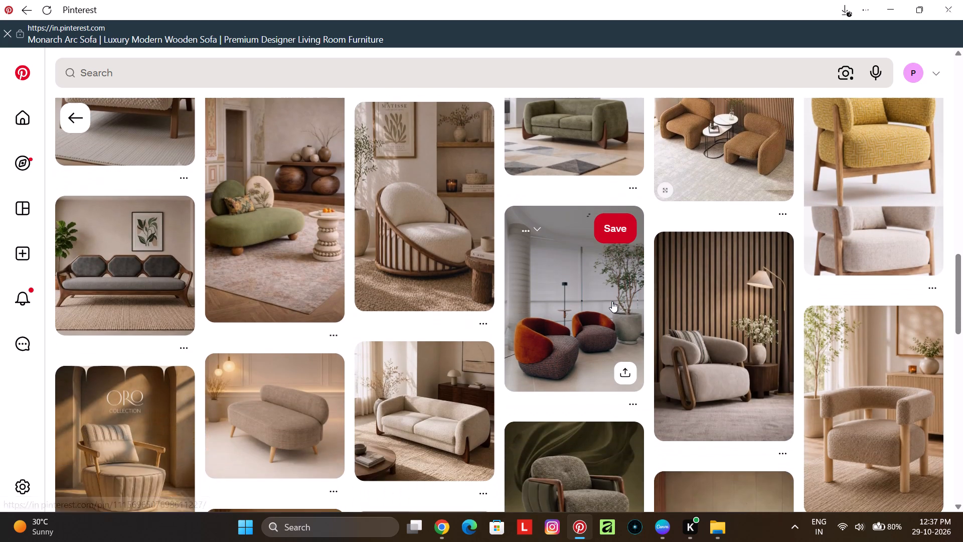
scroll(622, 338, down, 3)
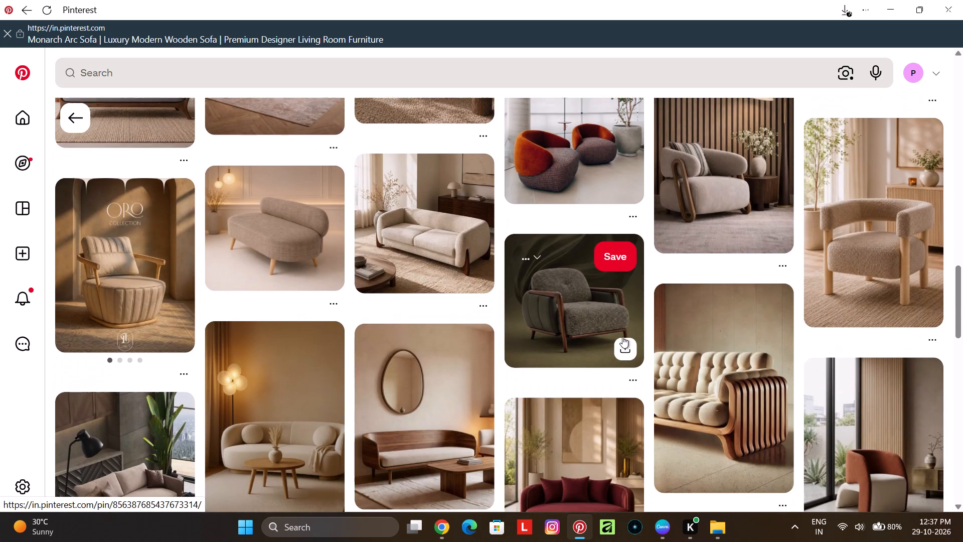
scroll(622, 337, down, 1)
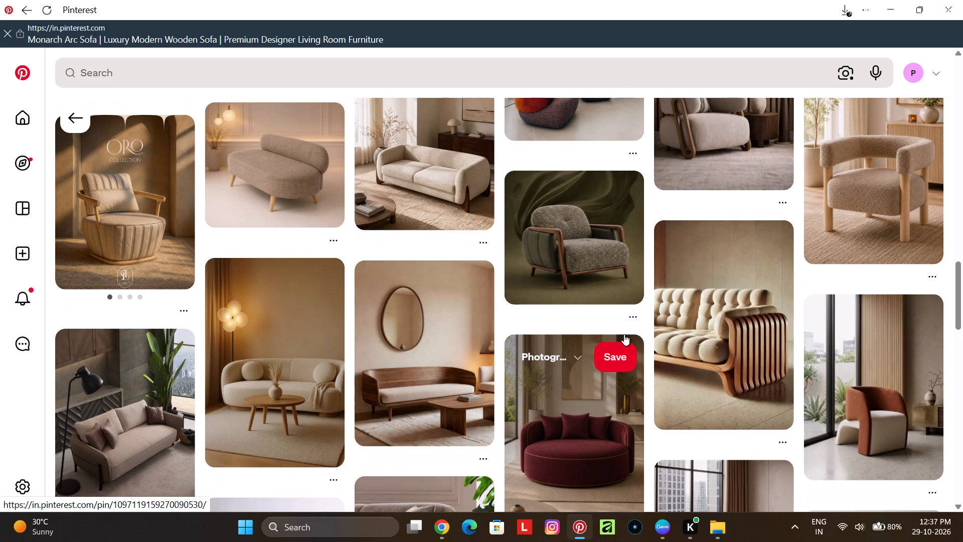
scroll(643, 324, down, 2)
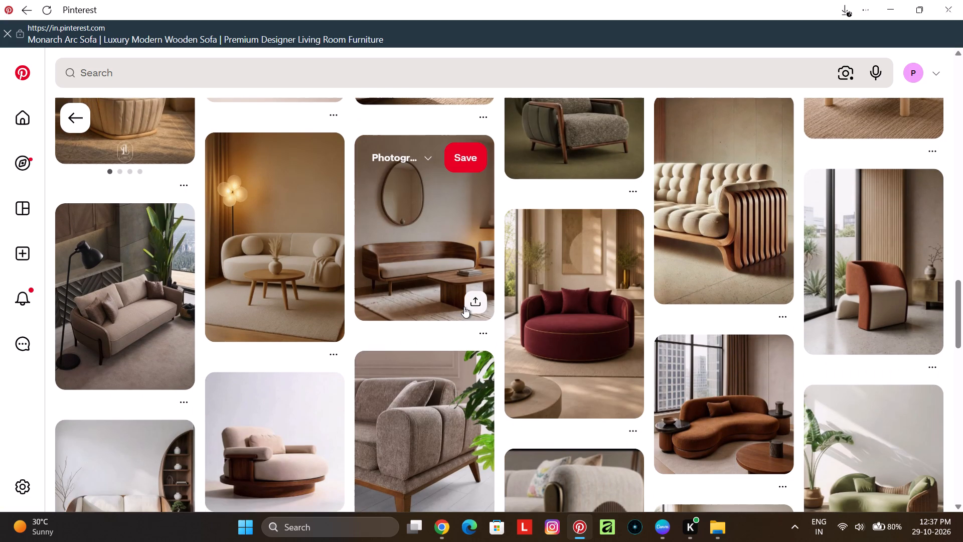
scroll(464, 307, down, 9)
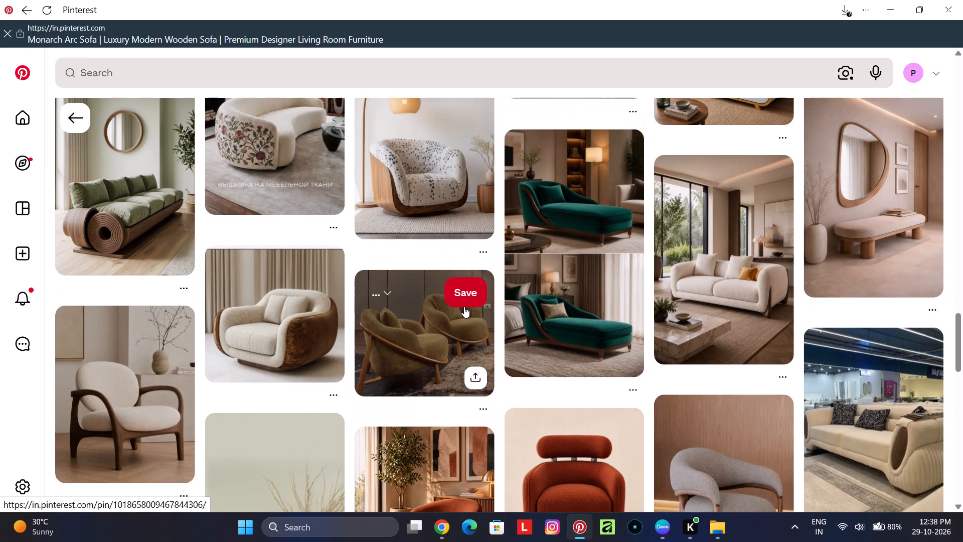
scroll(500, 364, down, 1)
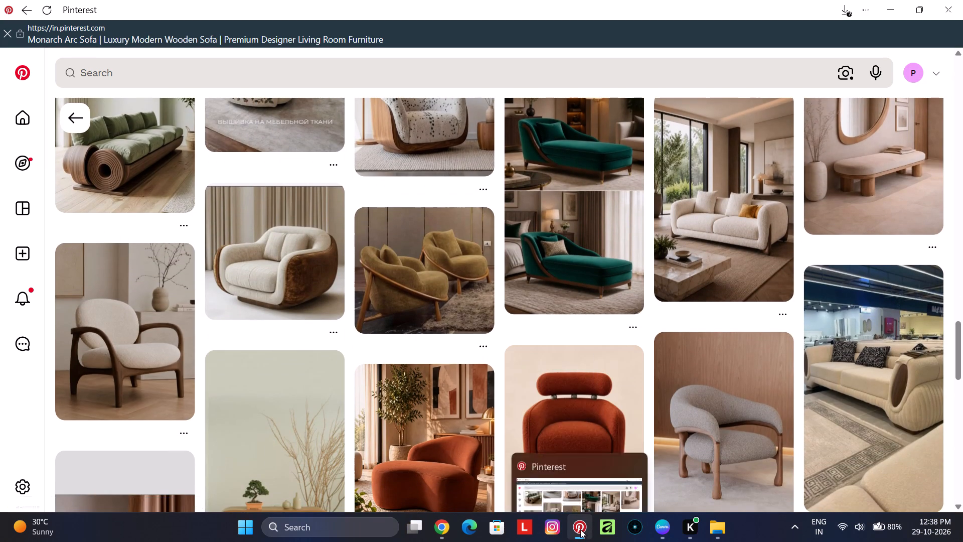
click(580, 530)
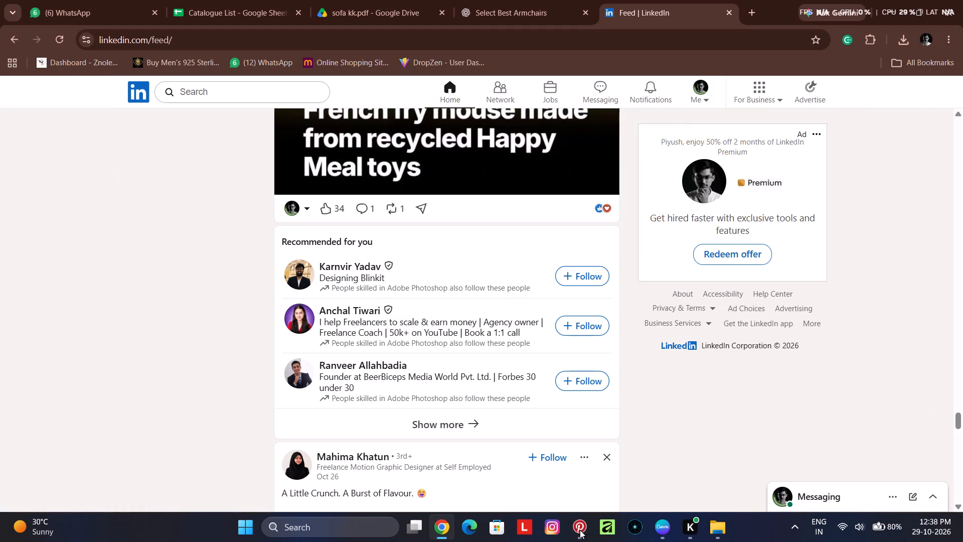
click(580, 530)
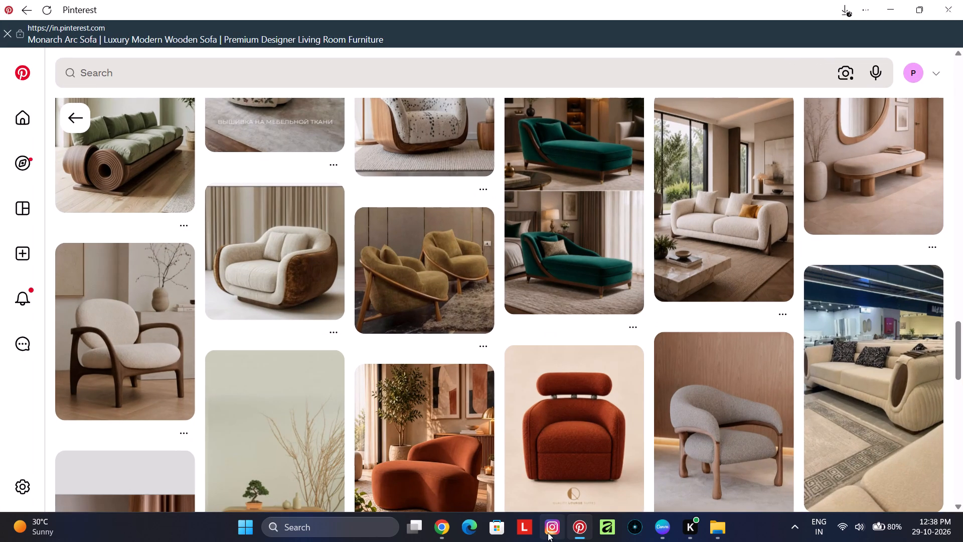
Switch to Chrome and look through the design, AI and hiring posts in the LinkedIn feed.
click(444, 527)
scroll(550, 386, down, 5)
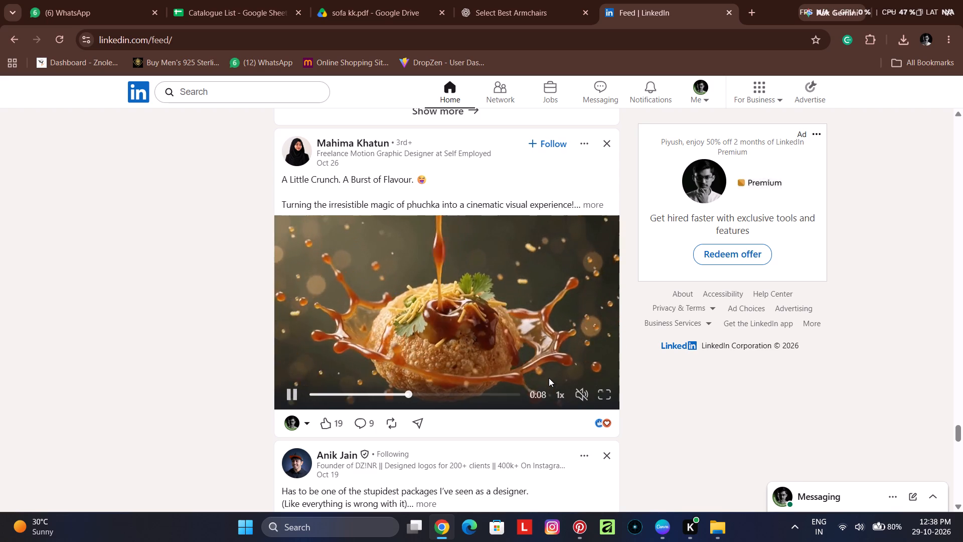
scroll(549, 378, down, 7)
scroll(549, 378, up, 2)
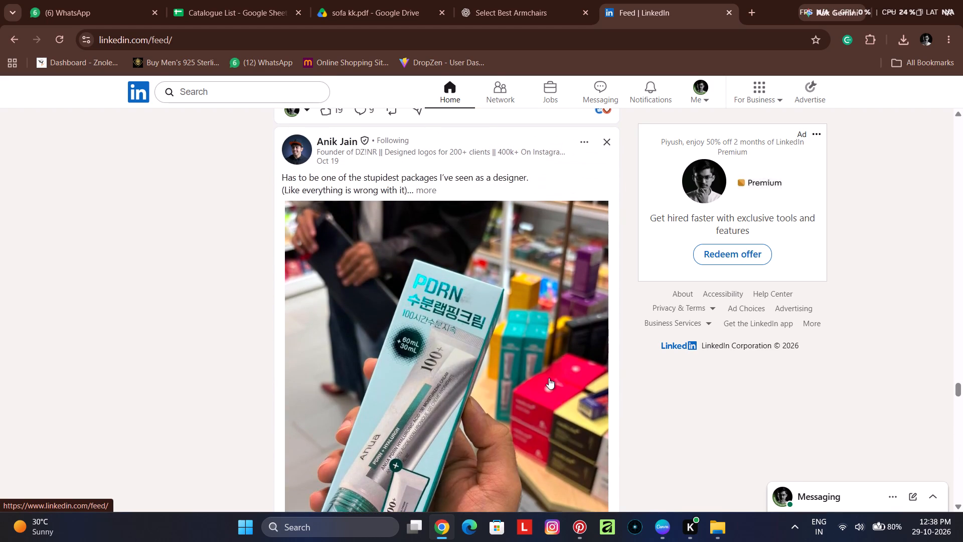
scroll(549, 378, down, 3)
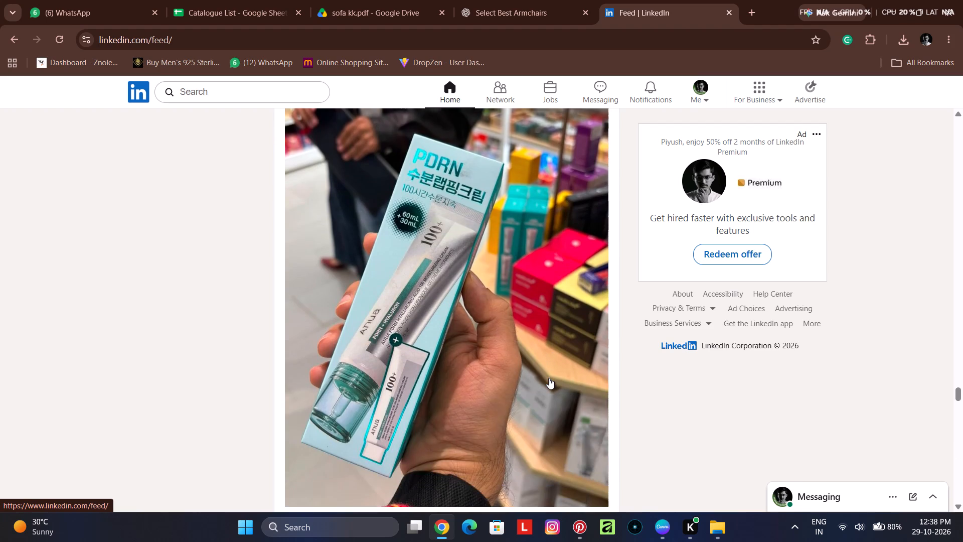
scroll(549, 378, down, 9)
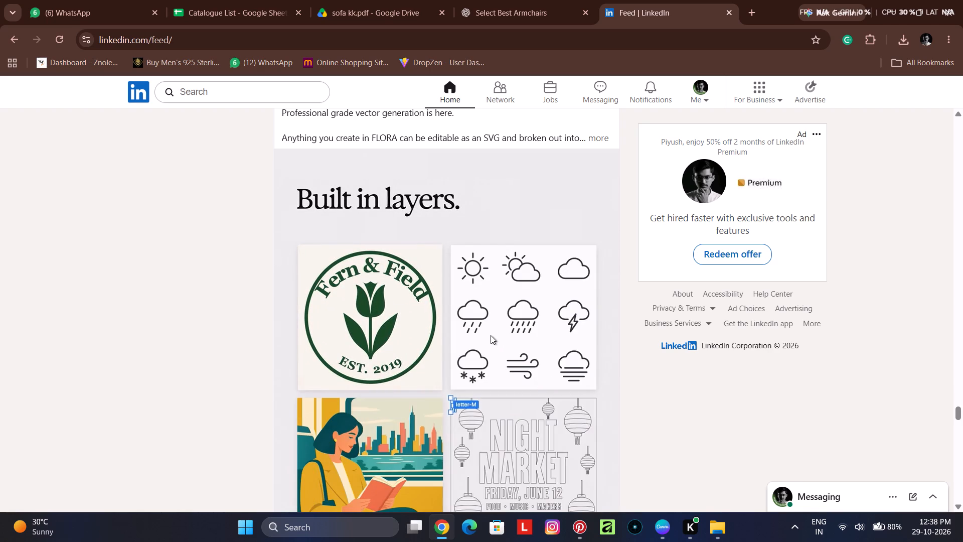
scroll(485, 315, down, 6)
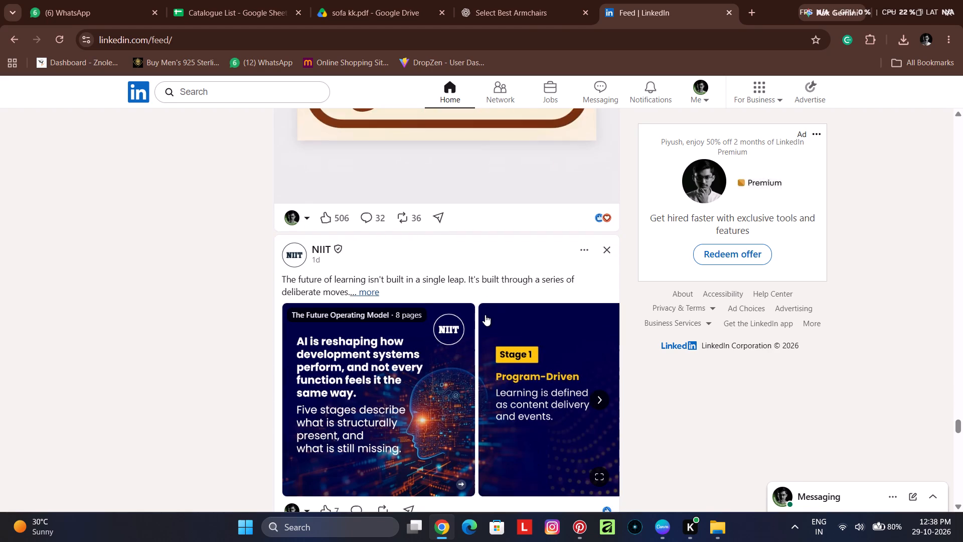
scroll(485, 315, down, 8)
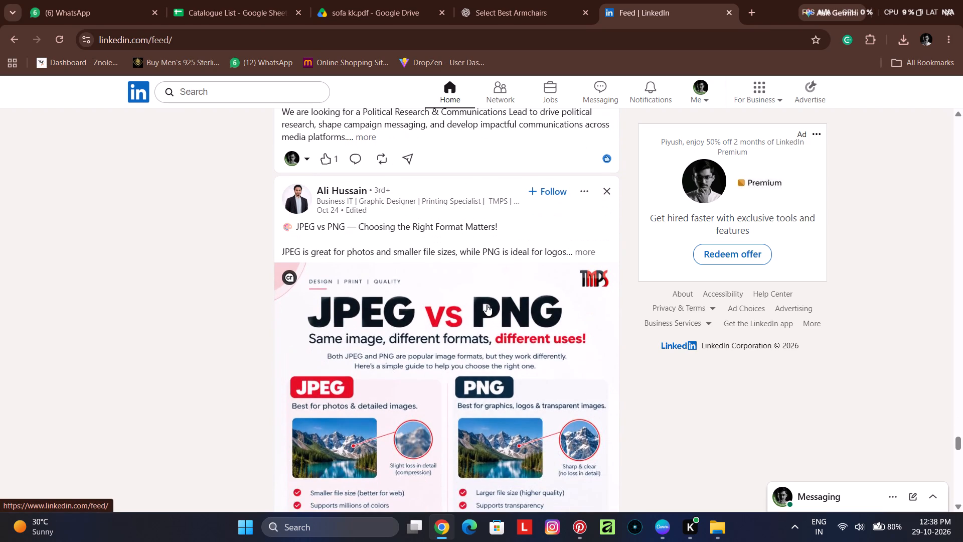
scroll(487, 305, down, 1)
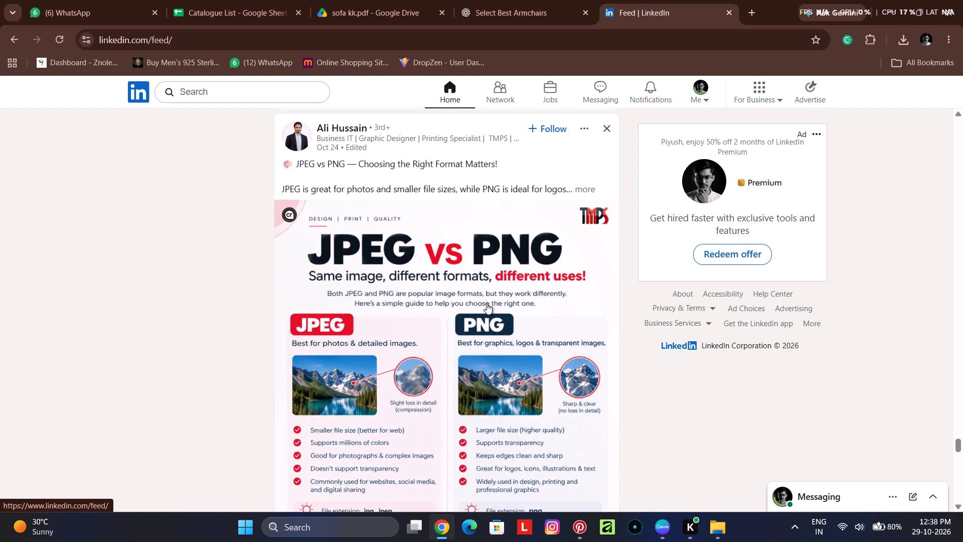
scroll(487, 302, down, 1)
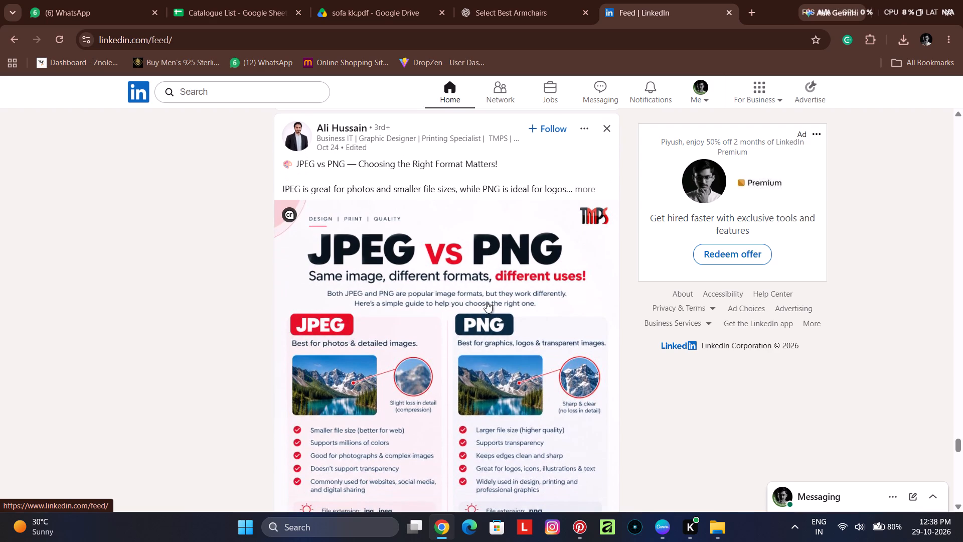
scroll(487, 302, down, 4)
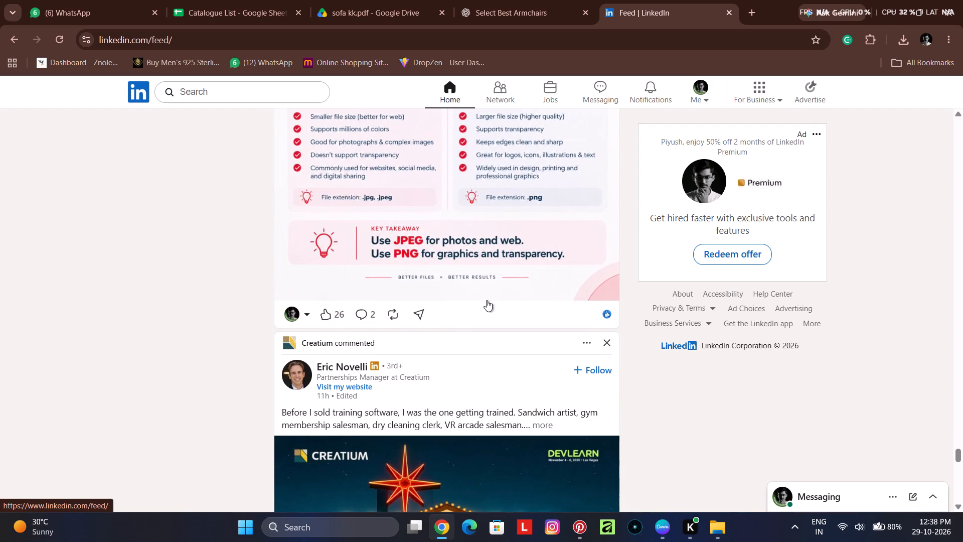
scroll(487, 300, down, 4)
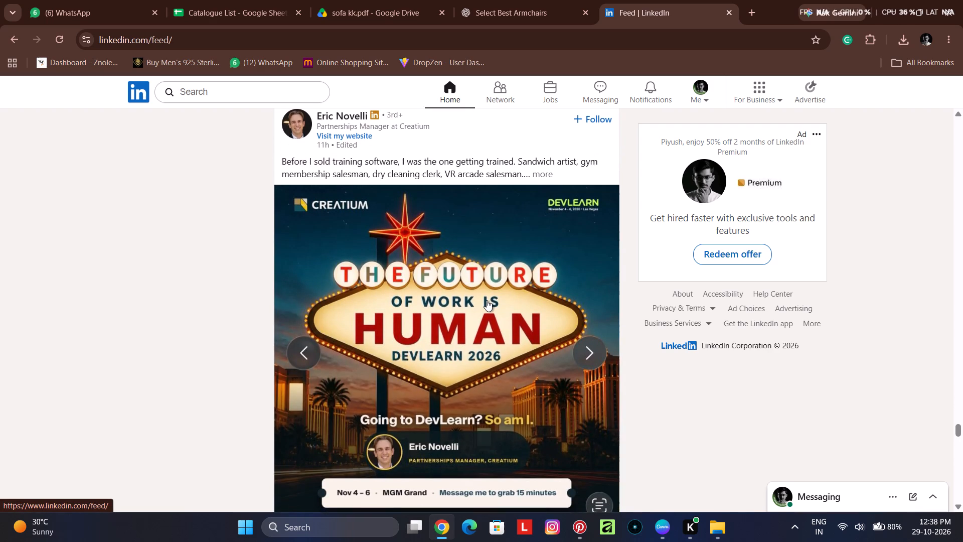
scroll(487, 300, down, 1)
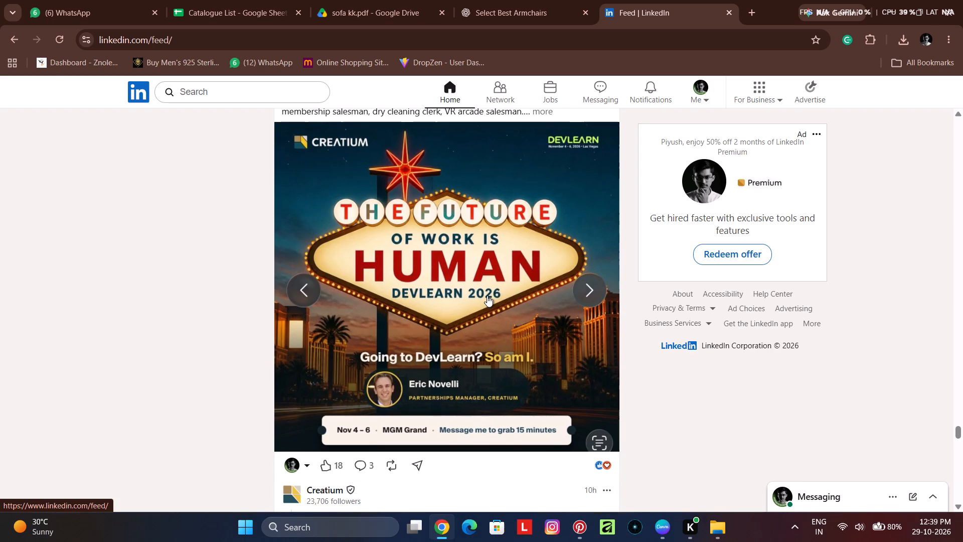
scroll(487, 296, down, 7)
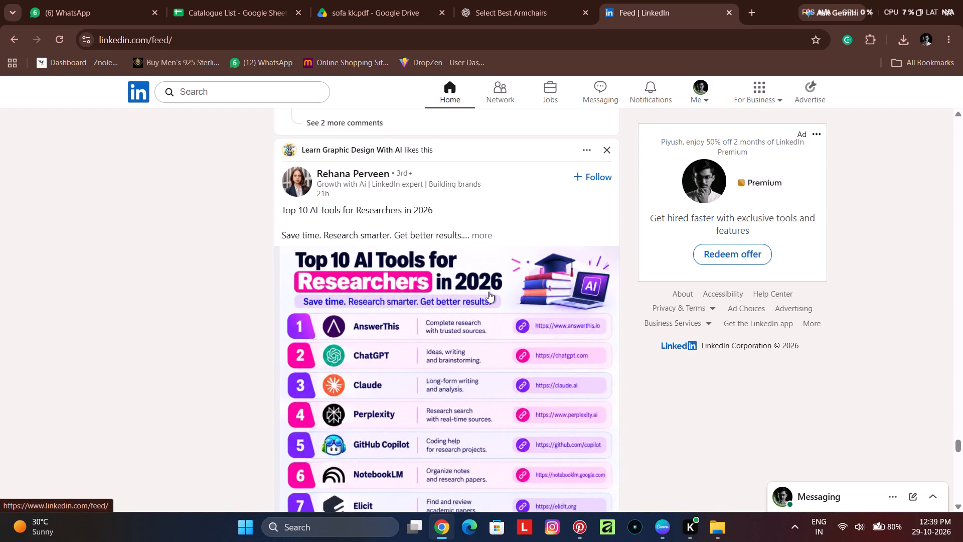
scroll(489, 292, down, 6)
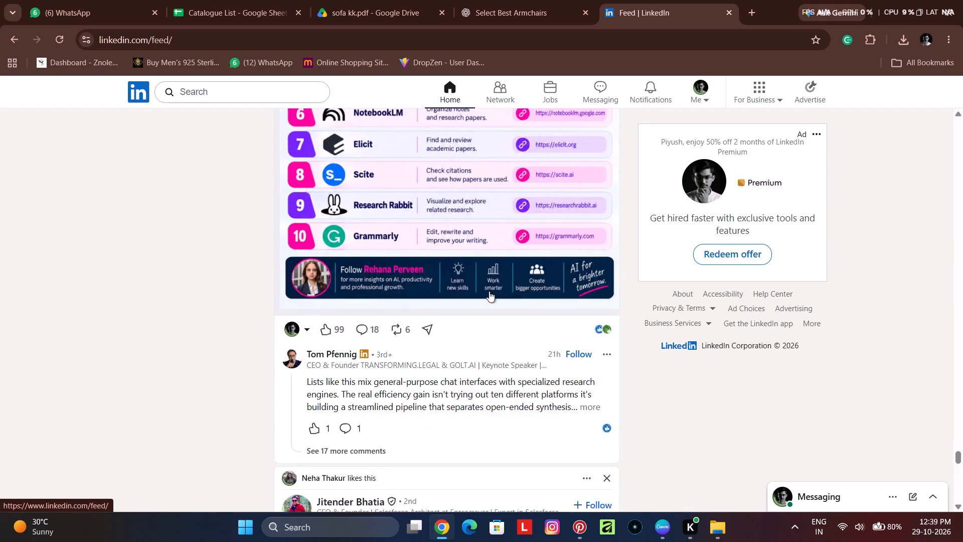
scroll(489, 291, down, 6)
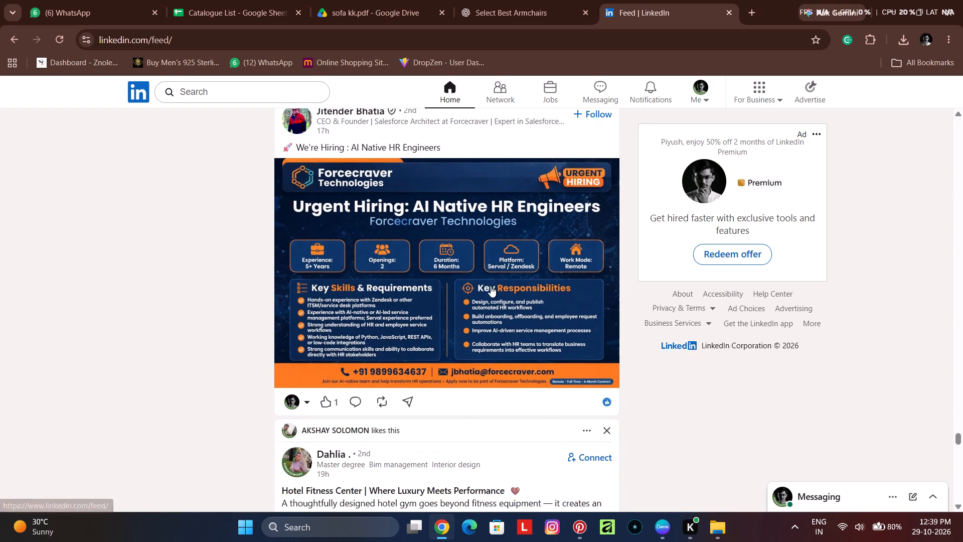
scroll(491, 286, down, 5)
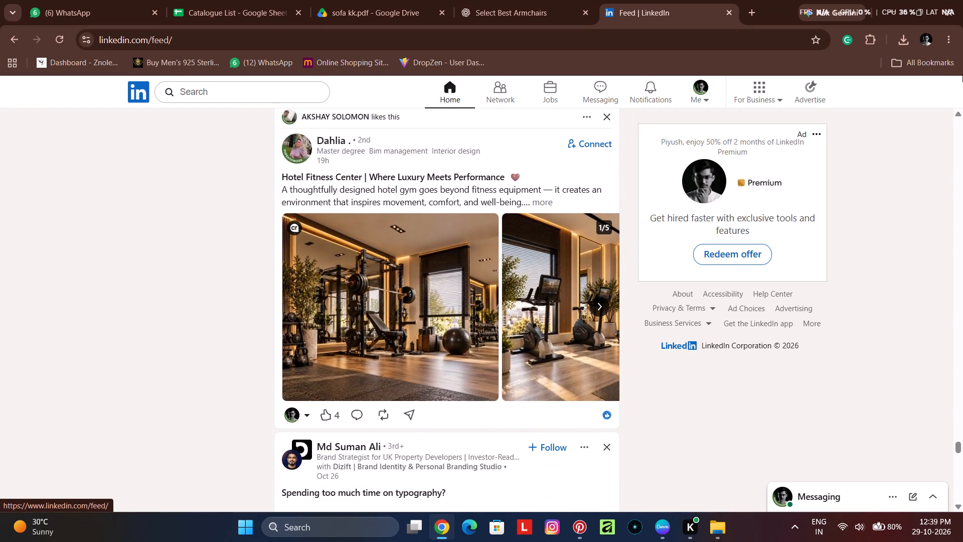
Check the earnings in the Chatwait extension and close its popup.
click(847, 43)
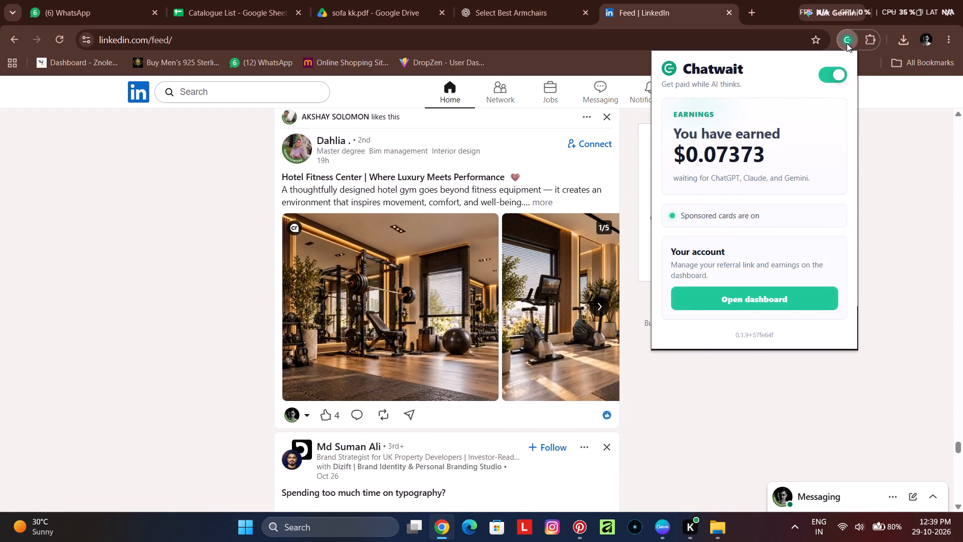
click(847, 43)
Look through further LinkedIn feed posts, from the typography video to the ZENIT brand identity design.
scroll(487, 328, down, 7)
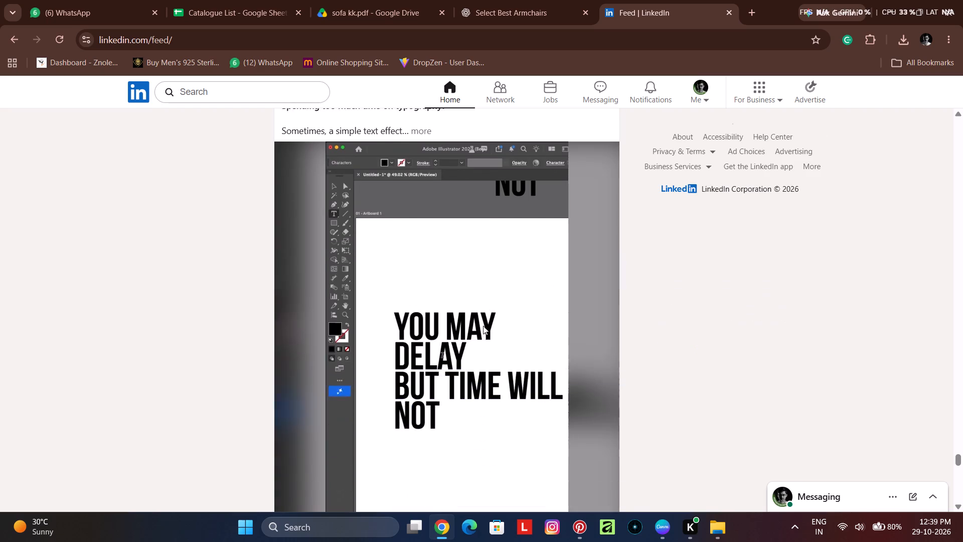
scroll(483, 326, down, 9)
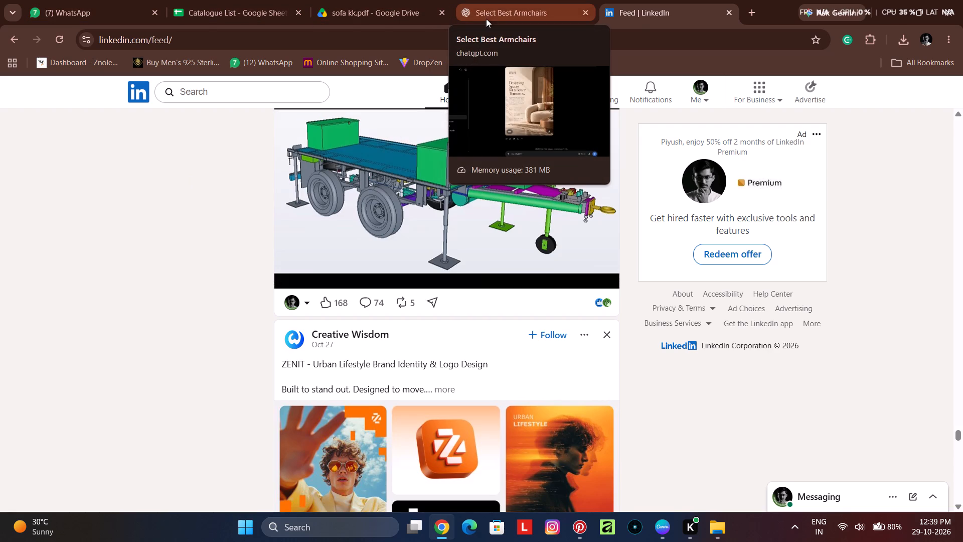
scroll(564, 397, down, 4)
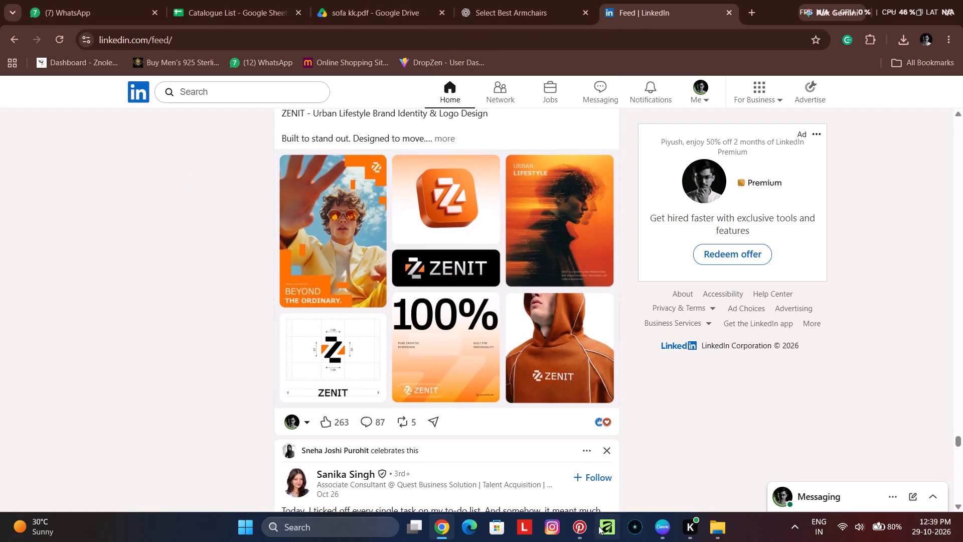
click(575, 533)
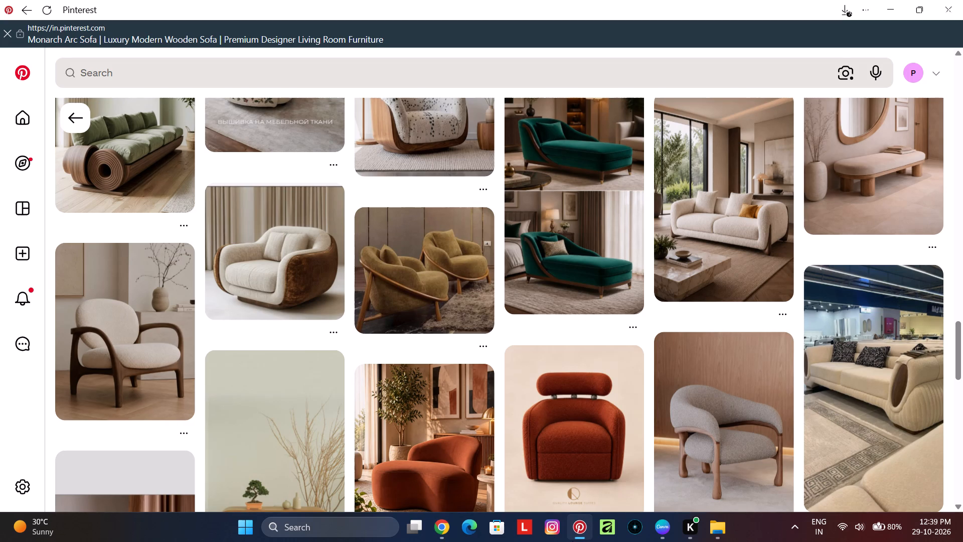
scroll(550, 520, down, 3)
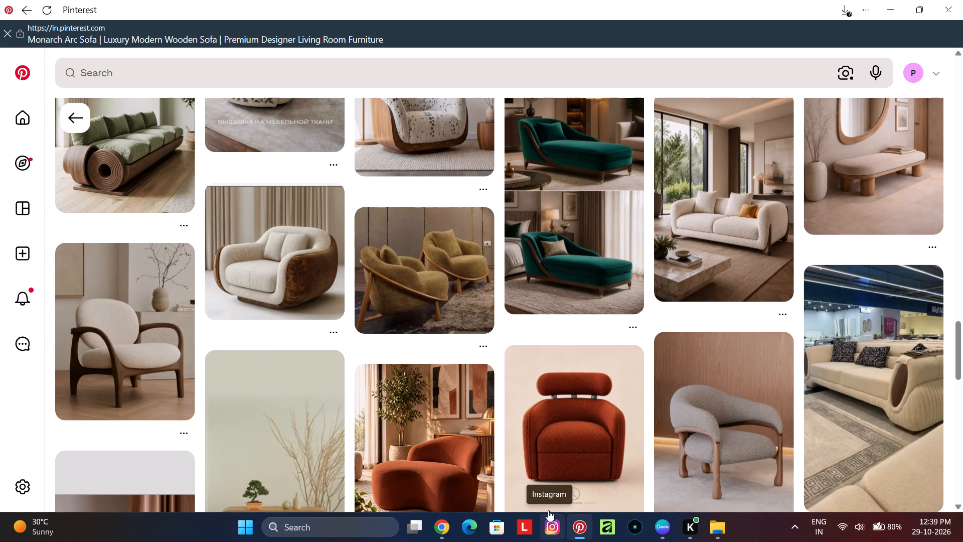
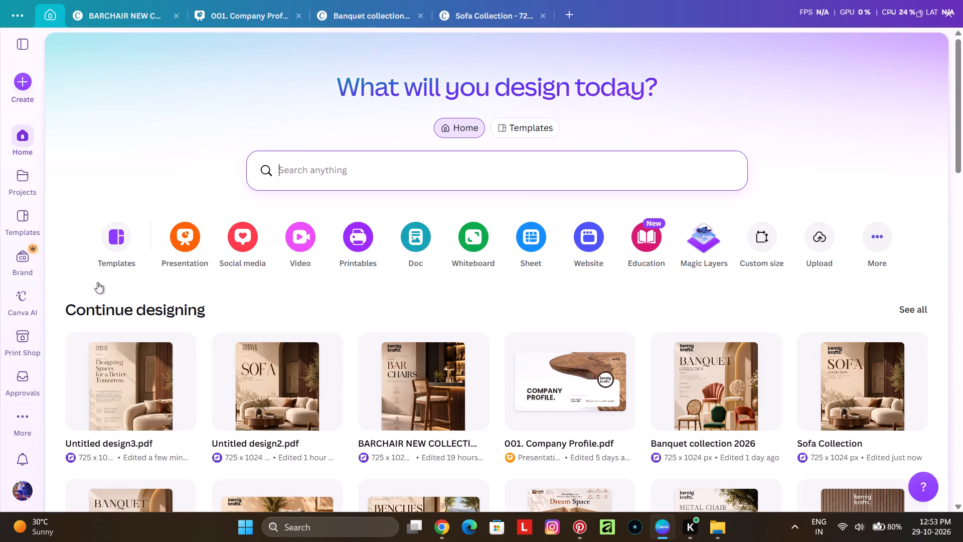
click(17, 499)
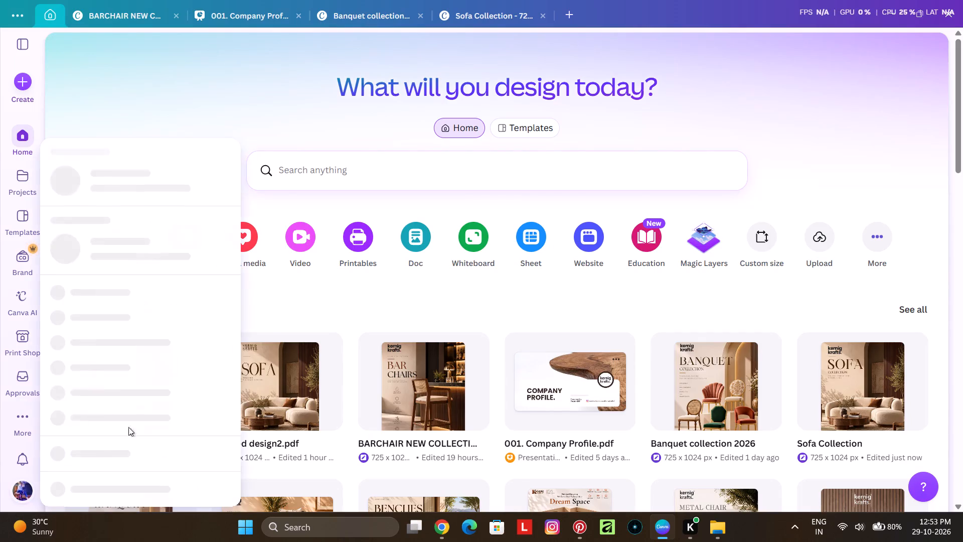
click(137, 223)
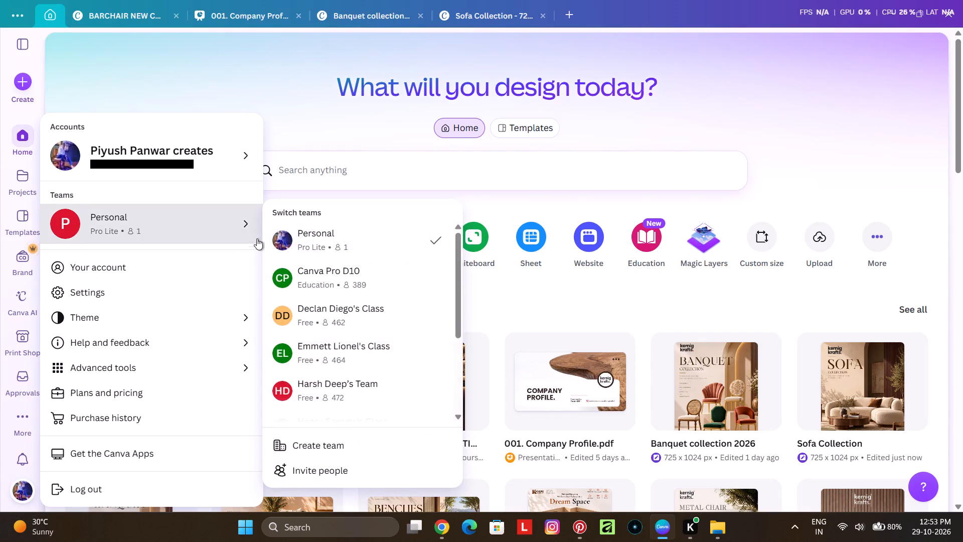
click(361, 135)
click(490, 20)
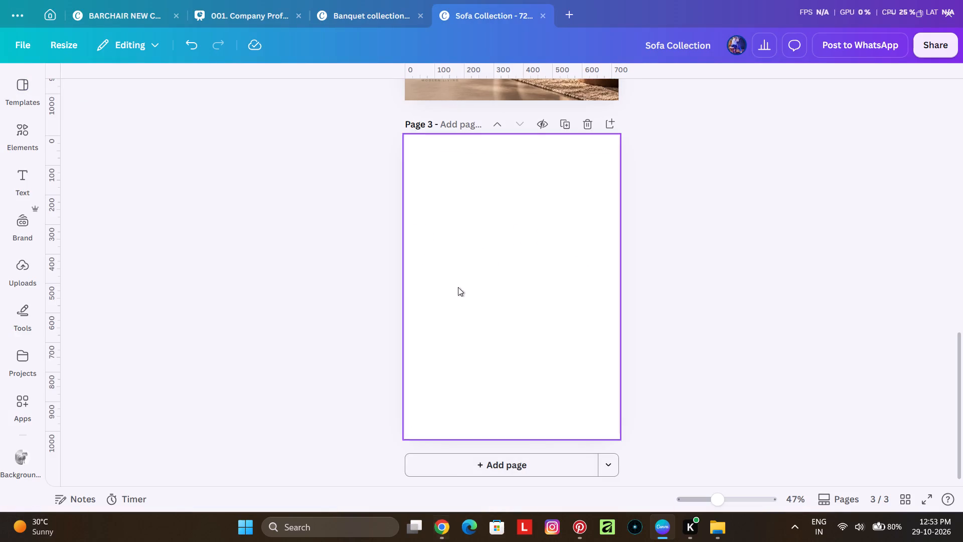
Switch to Chrome and close the Chatwait dashboard.
click(446, 529)
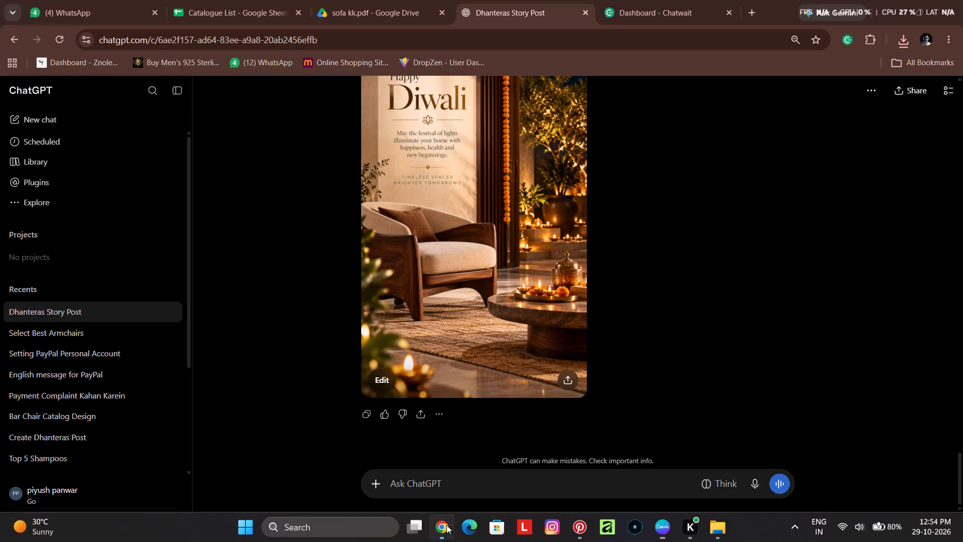
click(710, 9)
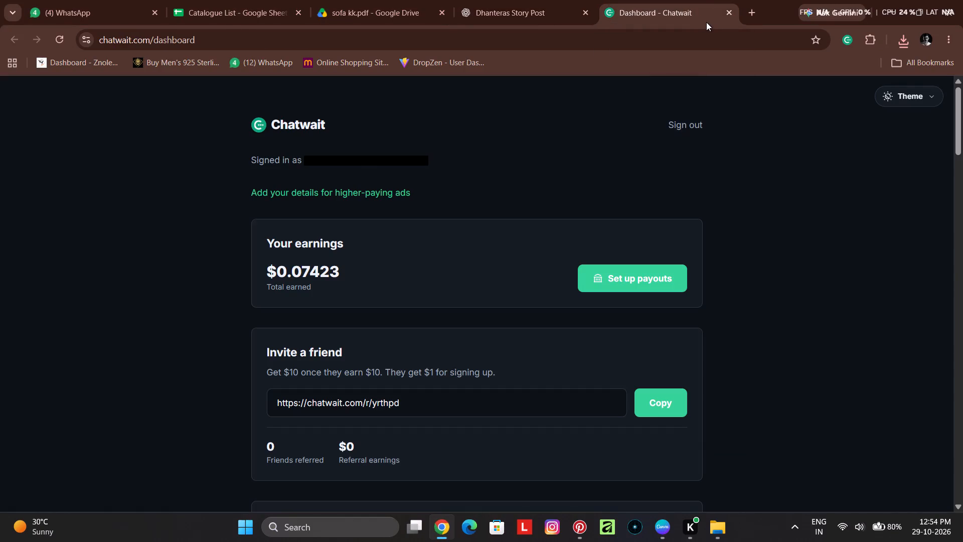
click(726, 15)
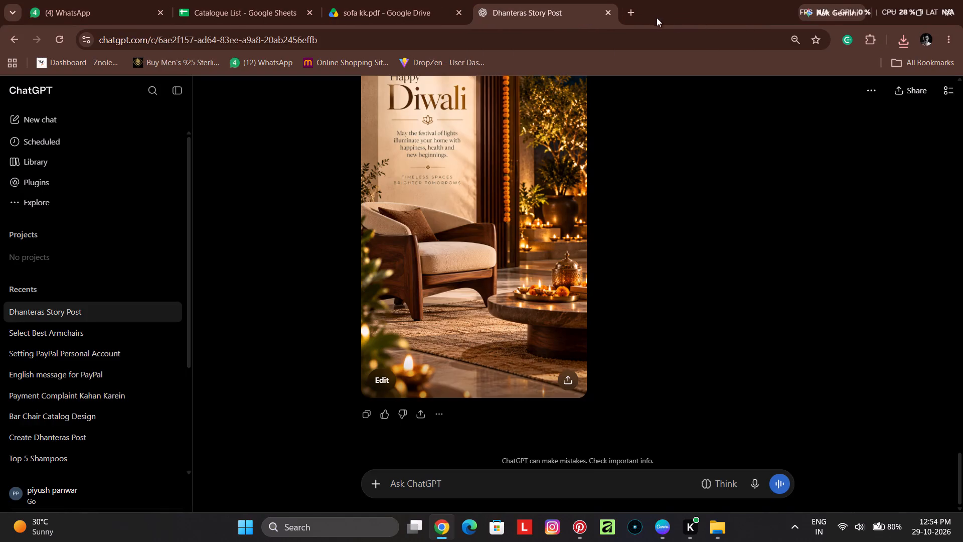
Open Canva in a new browser tab and open the recent untitled "Designing Spaces for a Better Tomorrow" design.
click(634, 12)
click(631, 36)
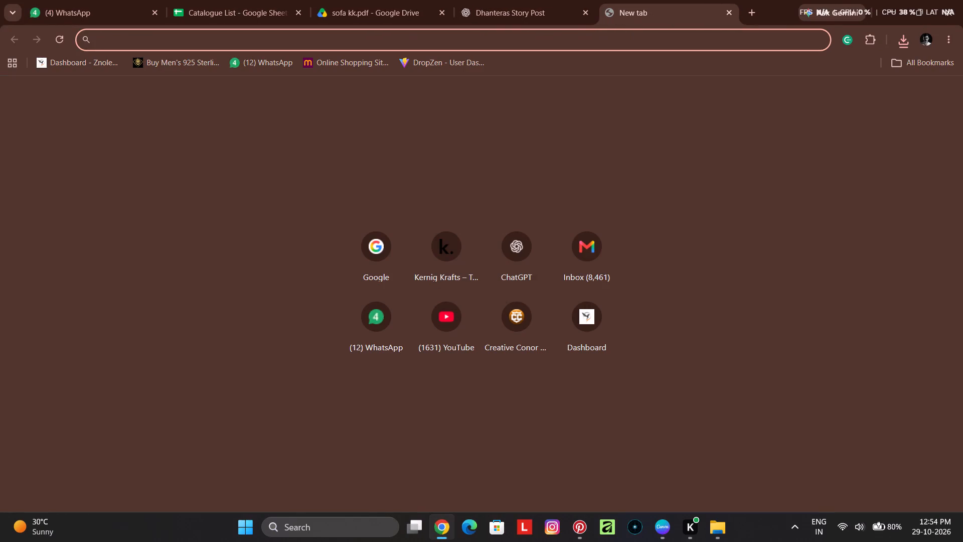
text(can)
key(Return)
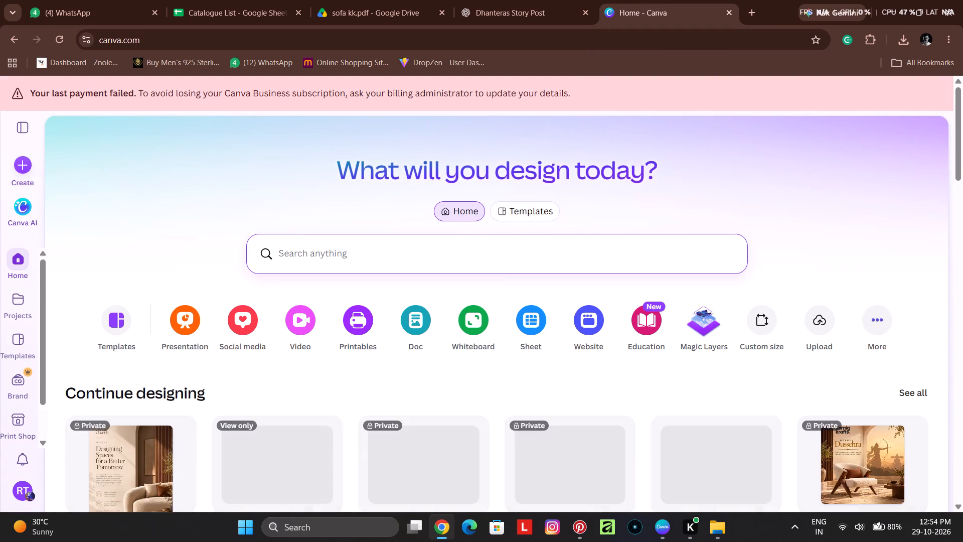
scroll(569, 215, down, 3)
scroll(364, 339, up, 2)
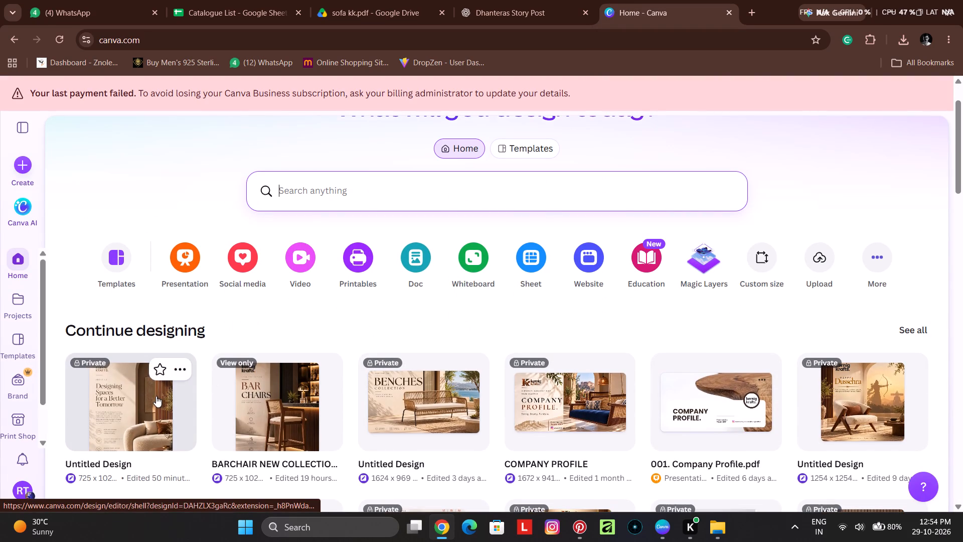
click(159, 398)
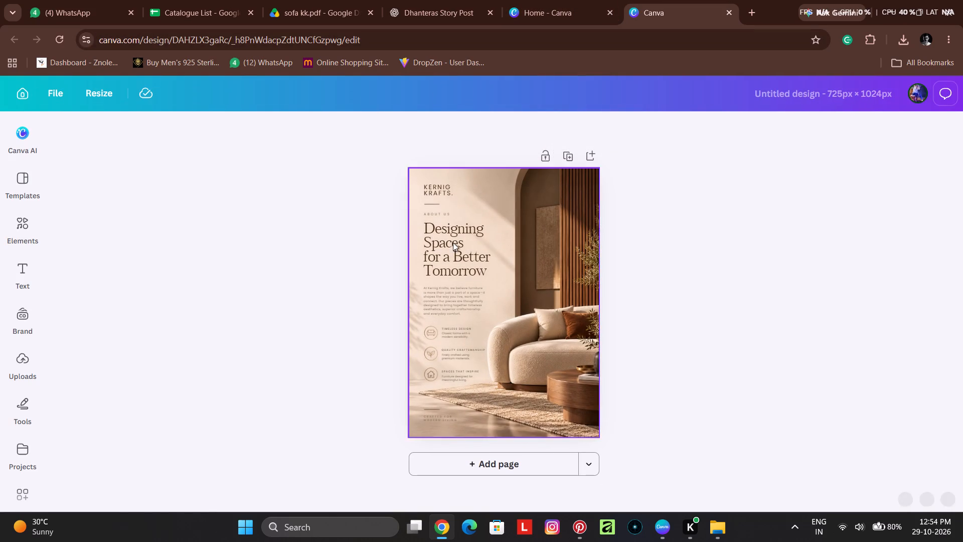
Clear the page by deleting all the text and icon elements and the sofa background image.
drag(313, 162, 769, 460)
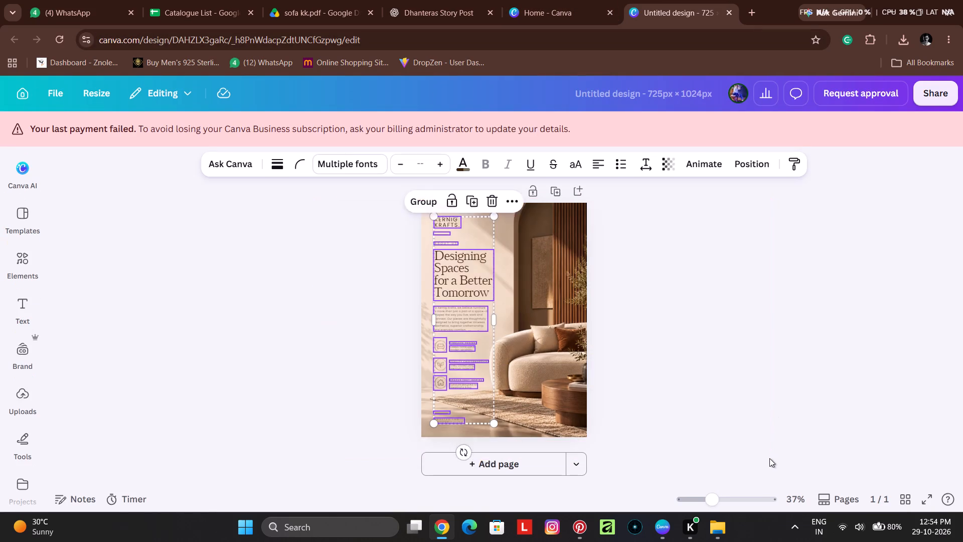
key(Delete)
click(530, 337)
key(Delete)
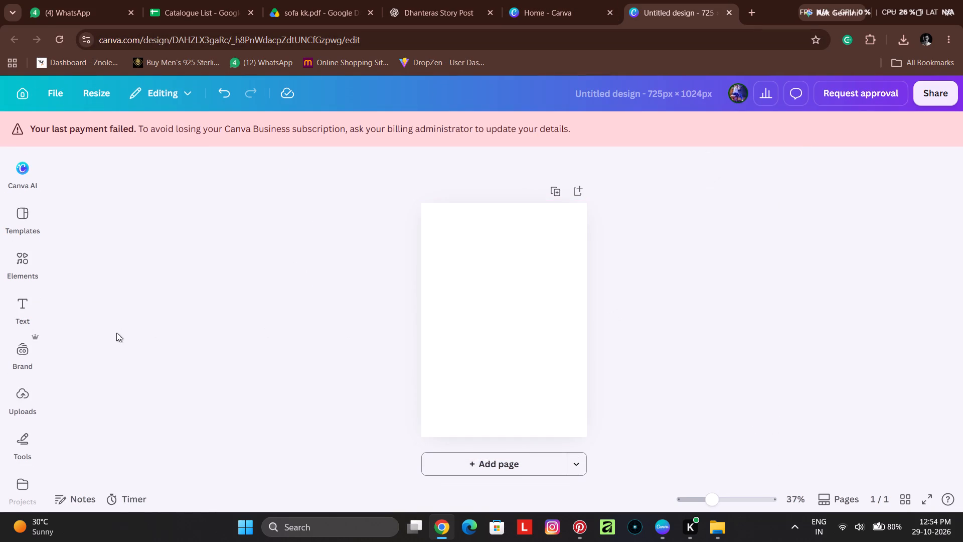
Upload the "Elegant Dhanteras Prosperity Greeting" and "Timeless Diwali Glow in Luxury Interiors" images from New Volume (D:).
click(13, 393)
click(143, 226)
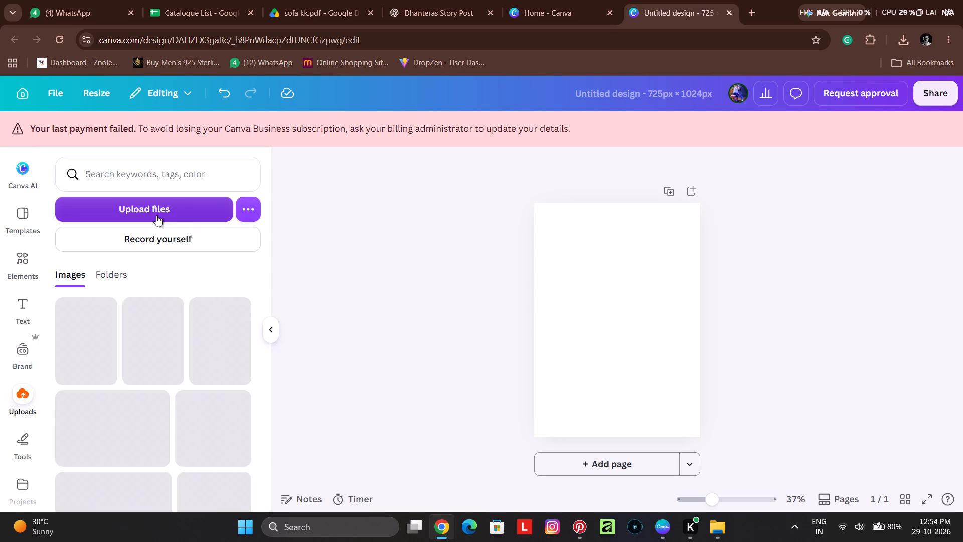
click(156, 215)
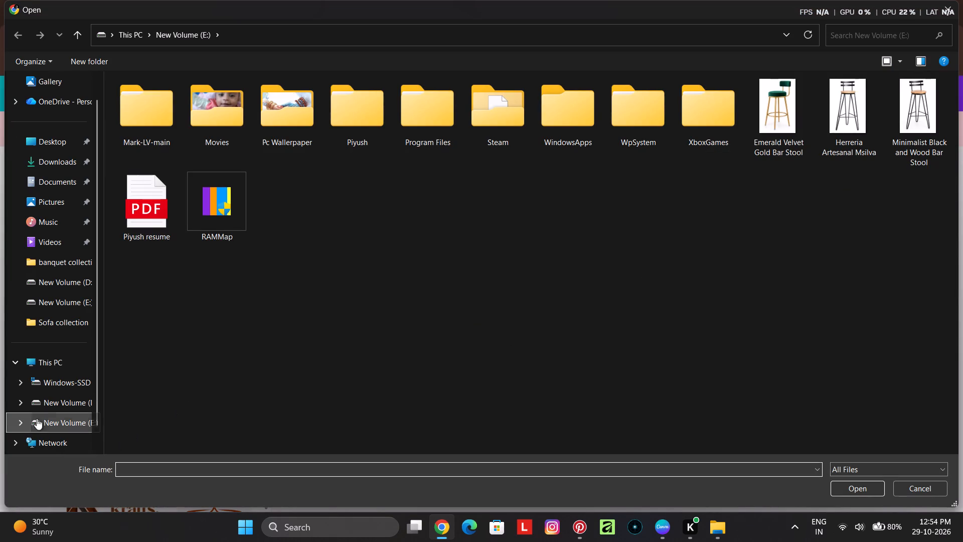
click(54, 409)
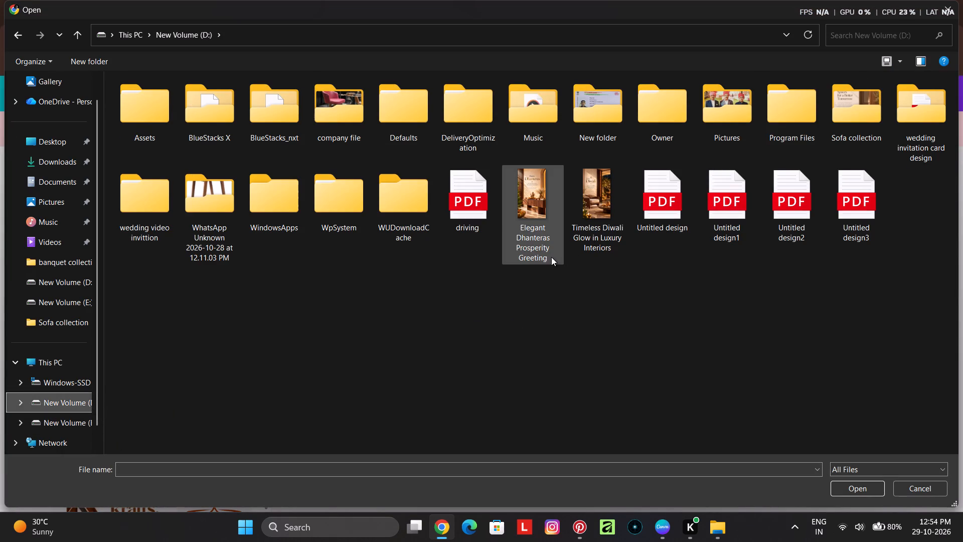
click(551, 257)
ctrl+click(592, 250)
click(849, 492)
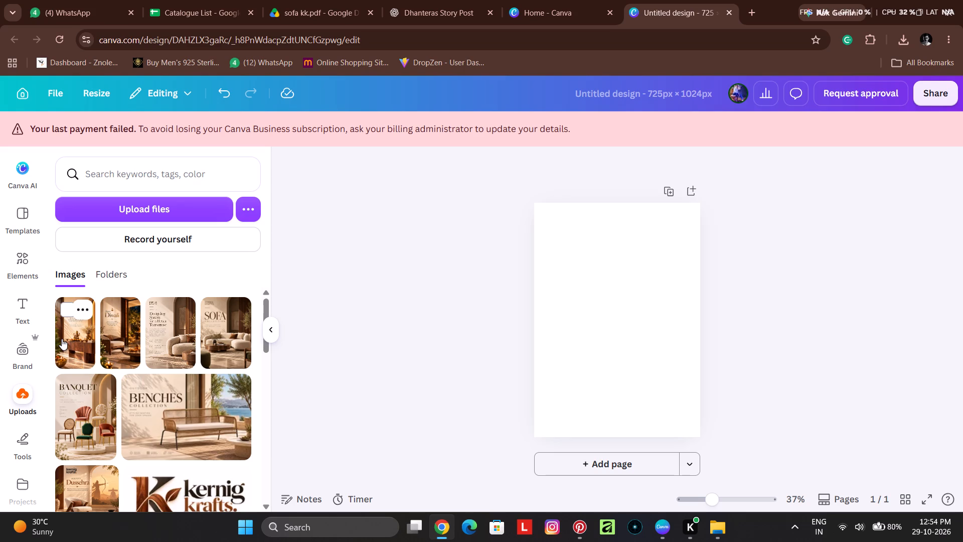
Place the uploaded Dhanteras image on the blank page.
drag(63, 339, 583, 195)
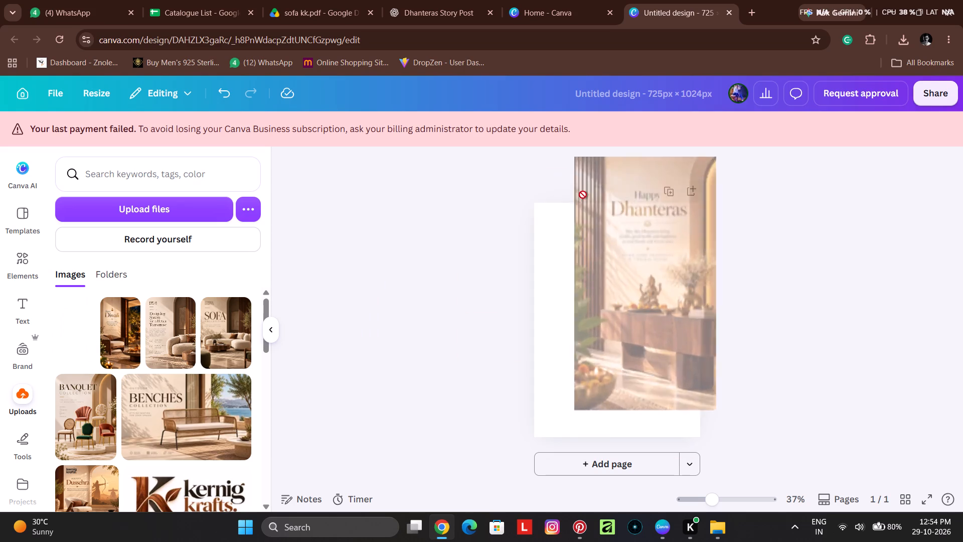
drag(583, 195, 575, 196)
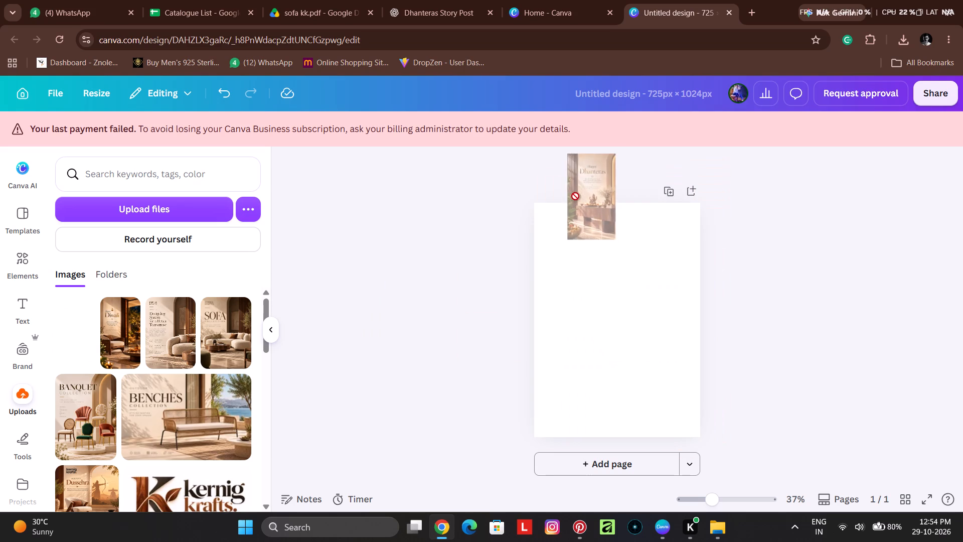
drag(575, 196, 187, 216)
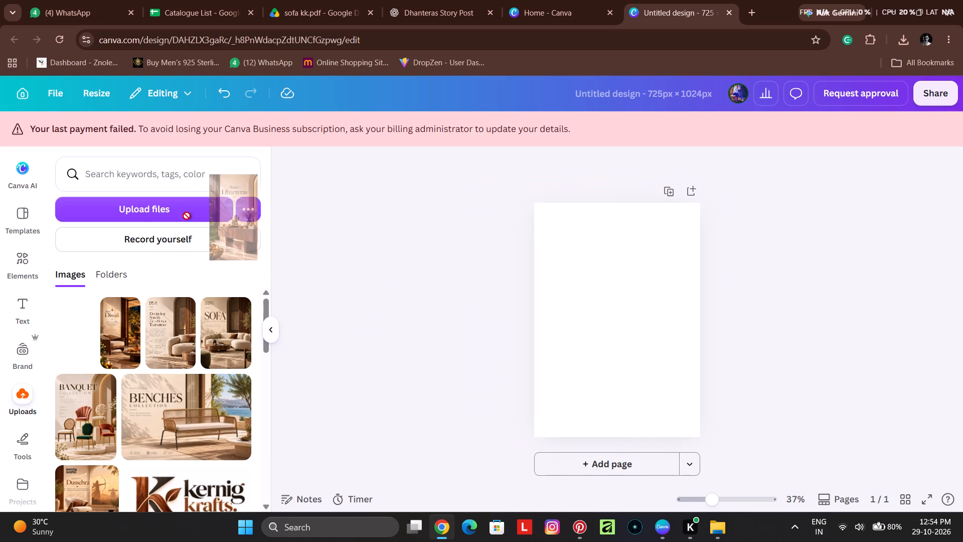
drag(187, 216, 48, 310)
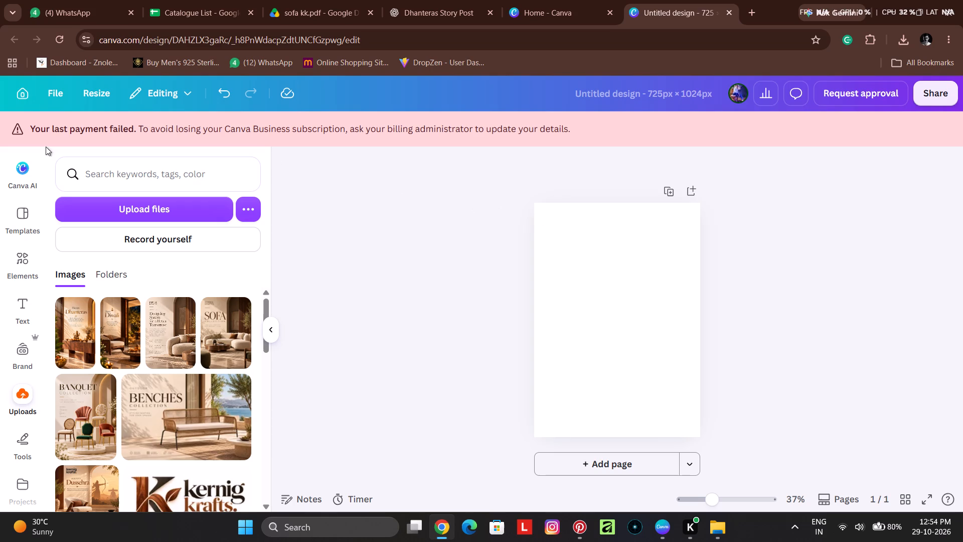
Close the 725 × 1024 px design and create a new blank Instagram Story design from the social media formats.
click(564, 37)
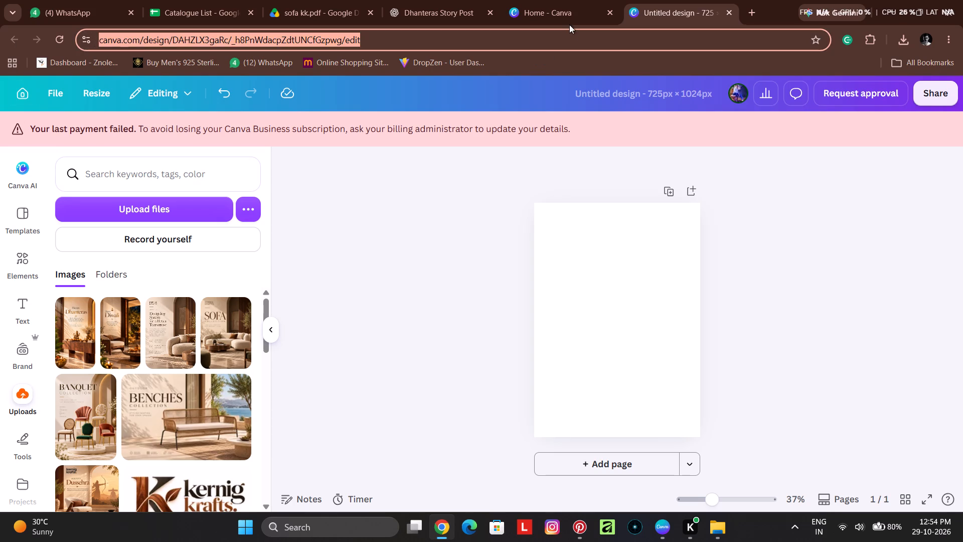
click(573, 19)
click(729, 17)
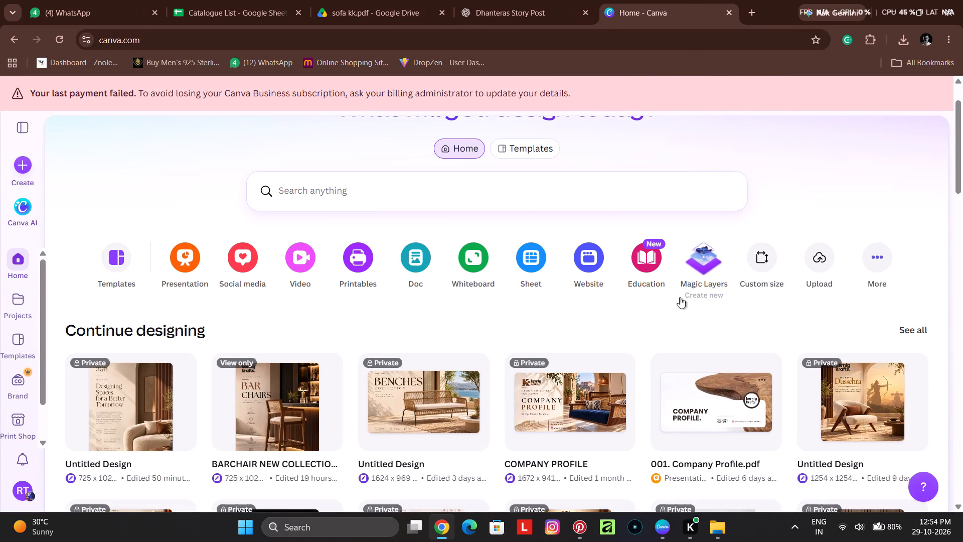
click(245, 281)
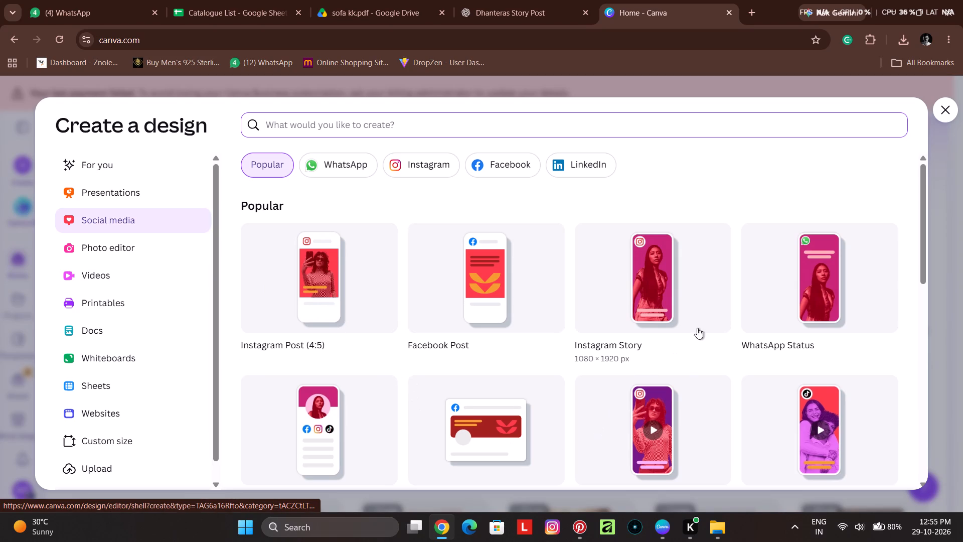
click(672, 291)
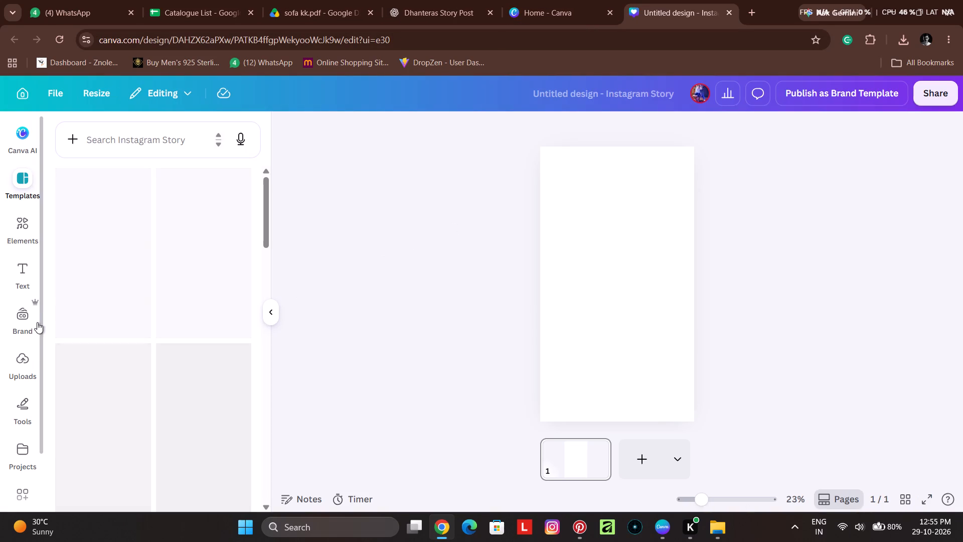
Place the uploaded Dhanteras greeting image on the blank story page so it fills the whole page.
click(21, 359)
click(24, 400)
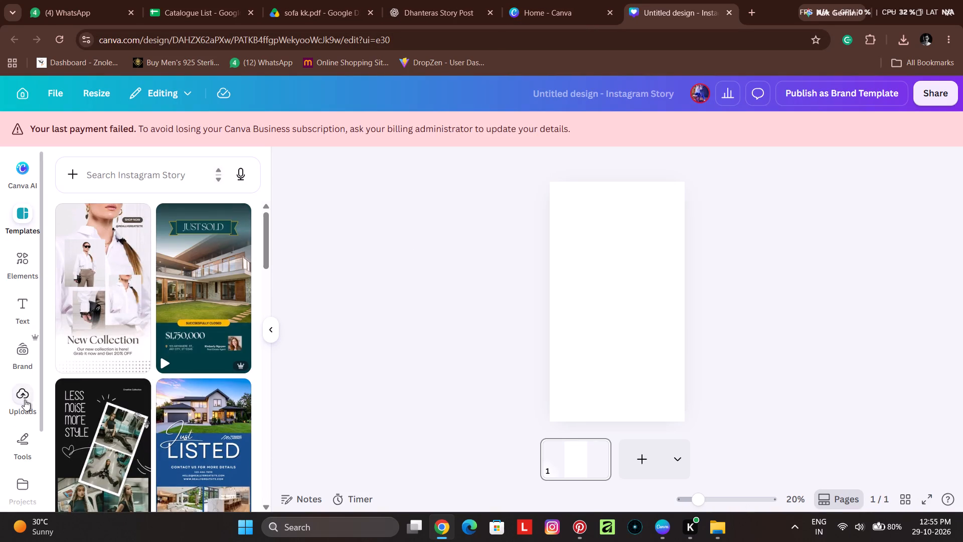
drag(70, 349, 424, 272)
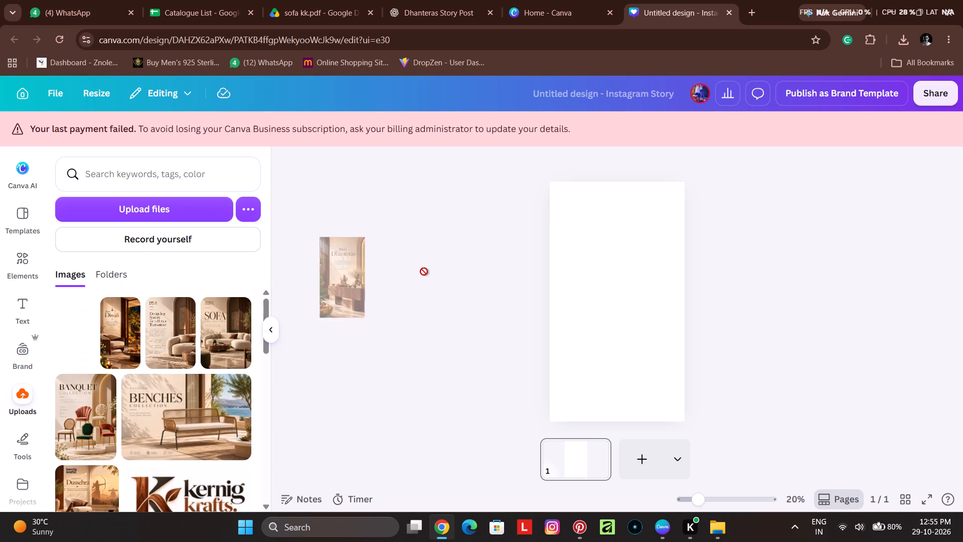
drag(424, 272, 604, 178)
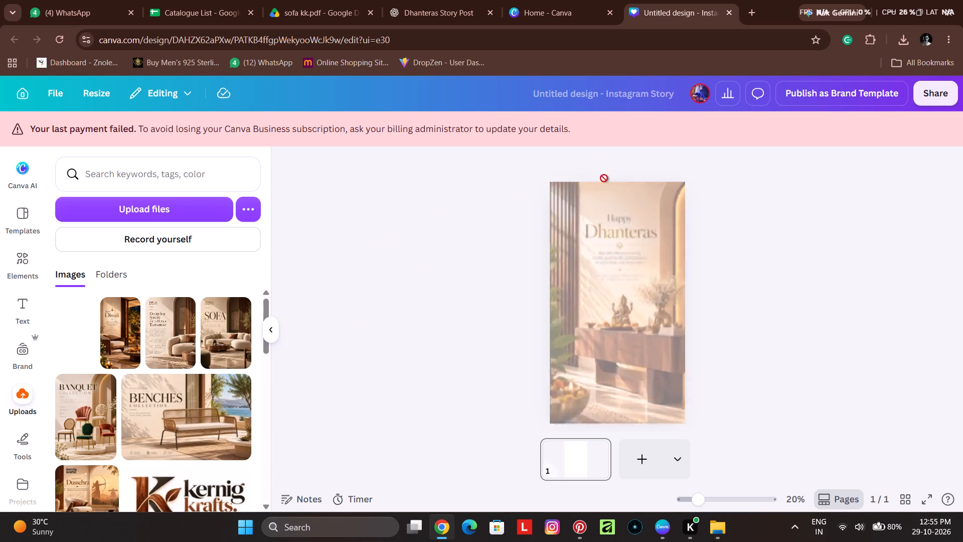
drag(604, 178, 595, 192)
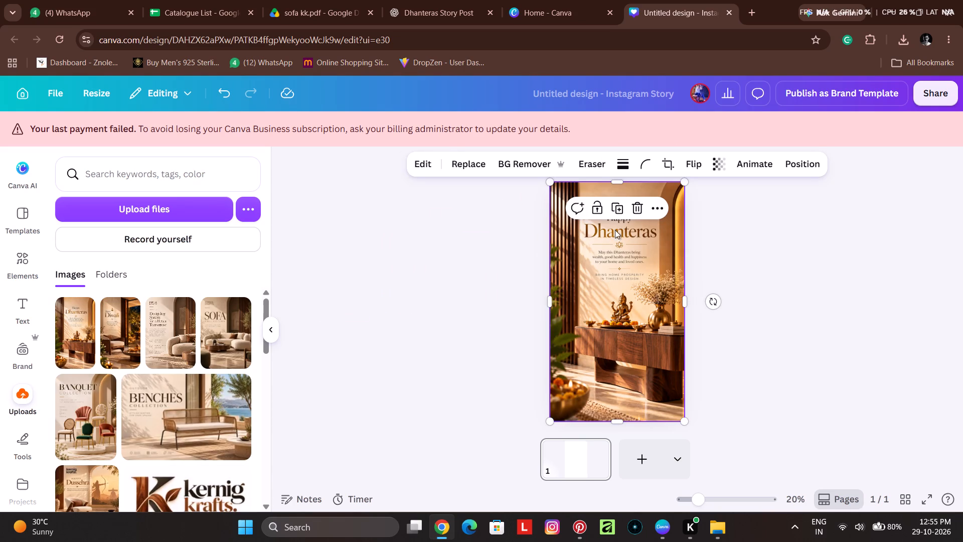
Split the Dhanteras image into editable layers with Magic Layers.
click(419, 162)
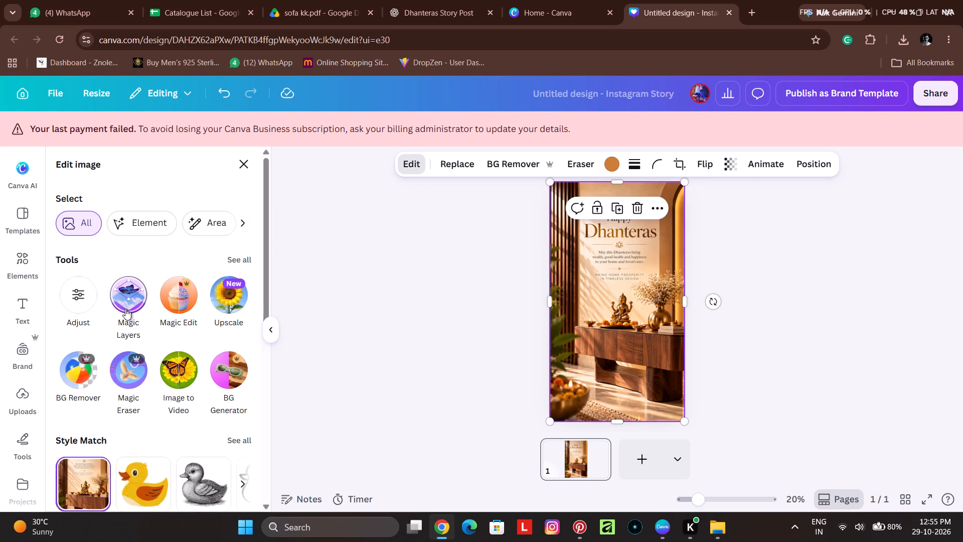
click(125, 309)
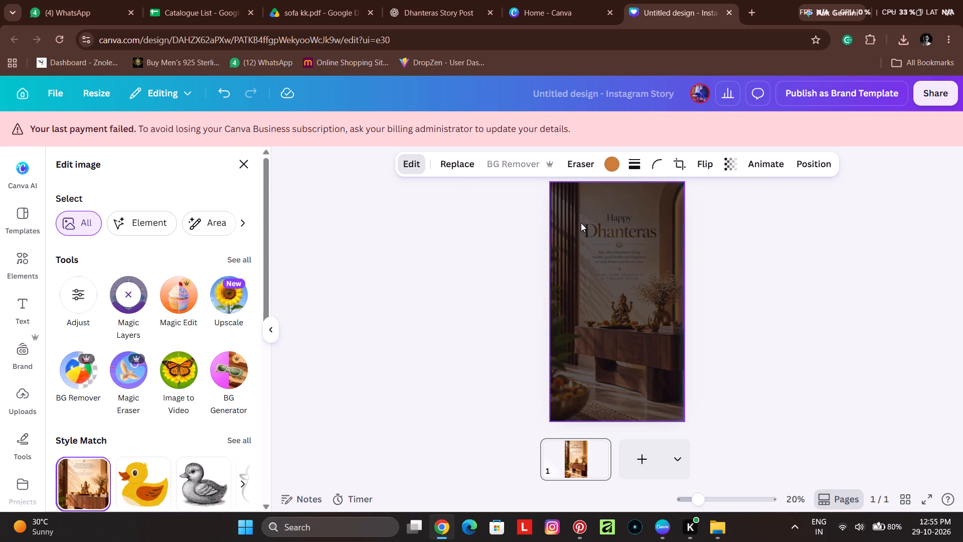
click(825, 296)
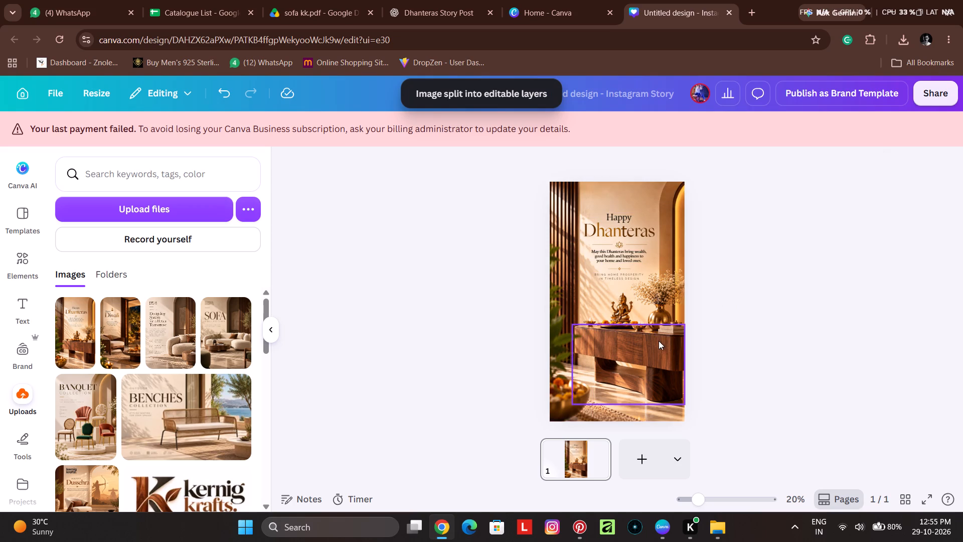
Examine the separated "Happy Dhanteras" heading and the area above it up close.
ctrl+scroll(623, 374, up, 3)
scroll(632, 337, up, 4)
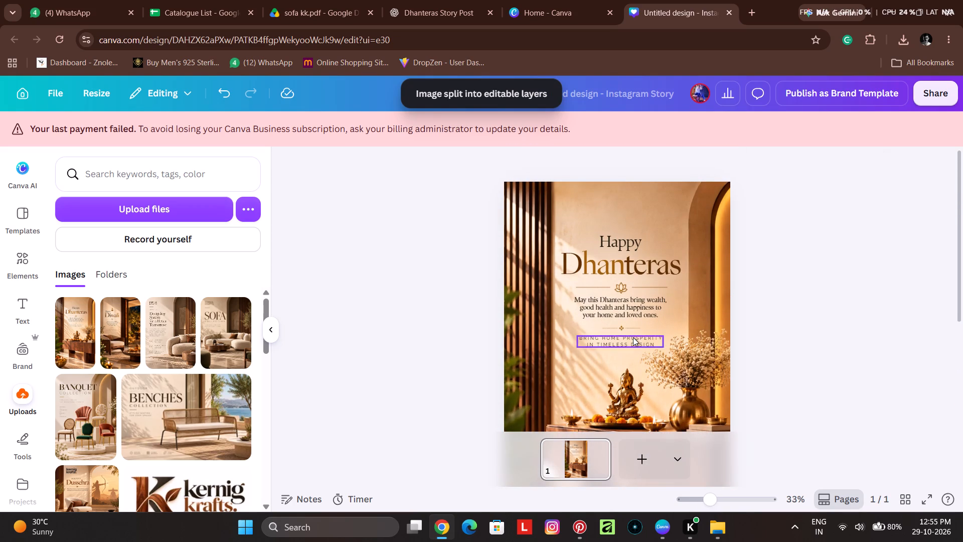
scroll(652, 291, up, 2)
ctrl+scroll(626, 269, up, 5)
scroll(613, 313, up, 2)
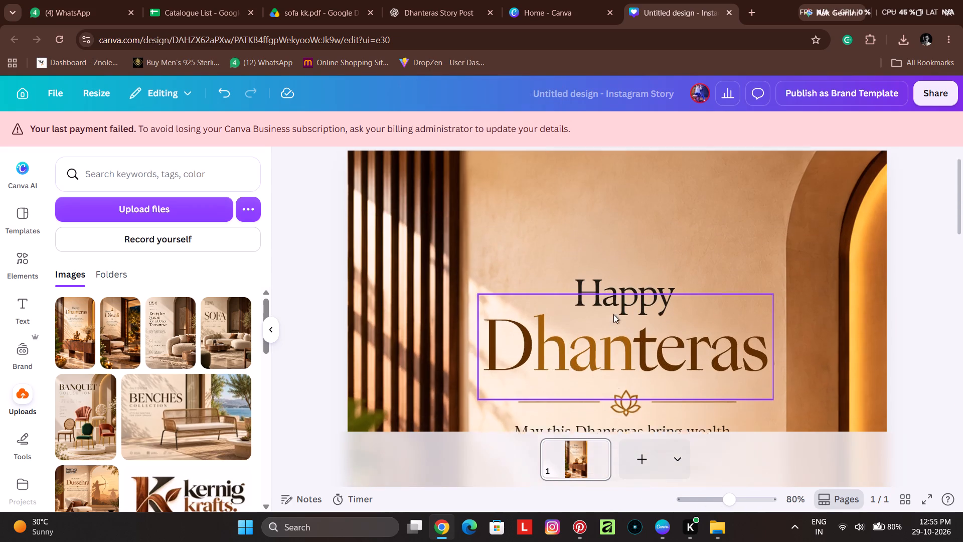
scroll(613, 314, up, 2)
ctrl+scroll(631, 235, down, 1)
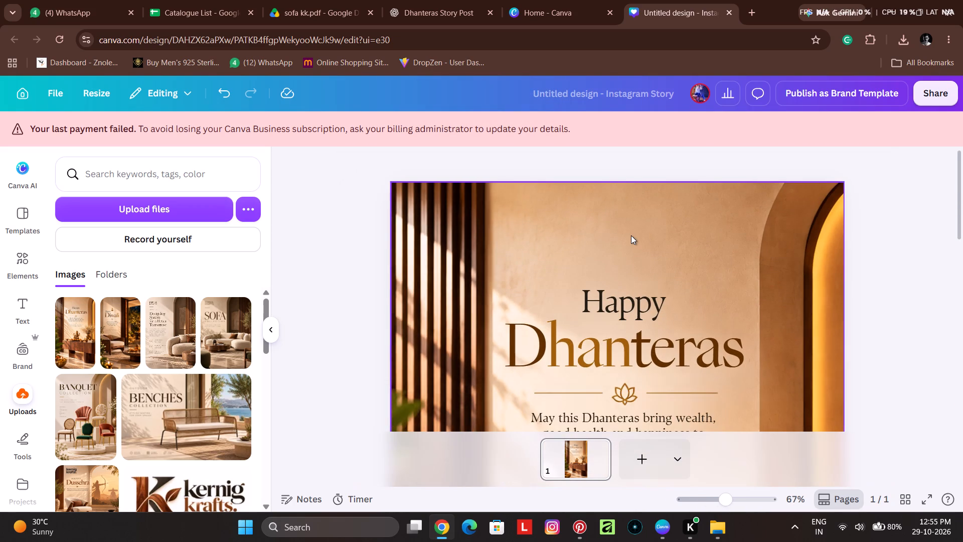
ctrl+scroll(631, 235, up, 2)
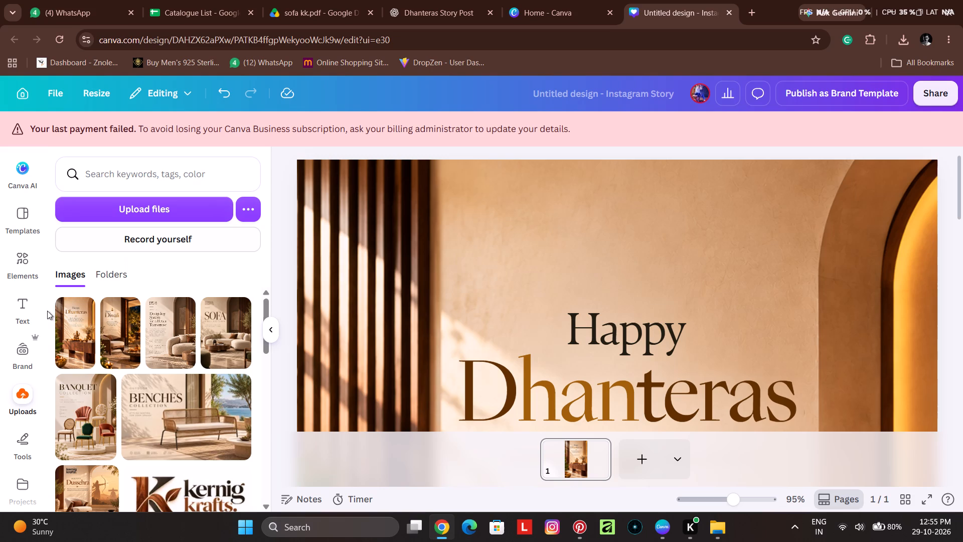
Look through the uploaded images for a suitable Kernig Krafts logo.
scroll(130, 361, down, 6)
scroll(145, 370, up, 3)
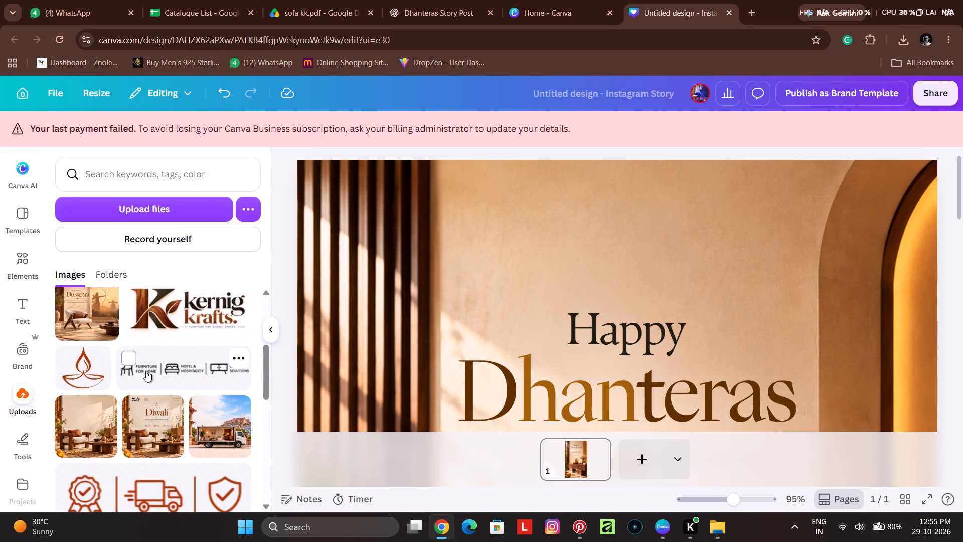
scroll(146, 371, down, 18)
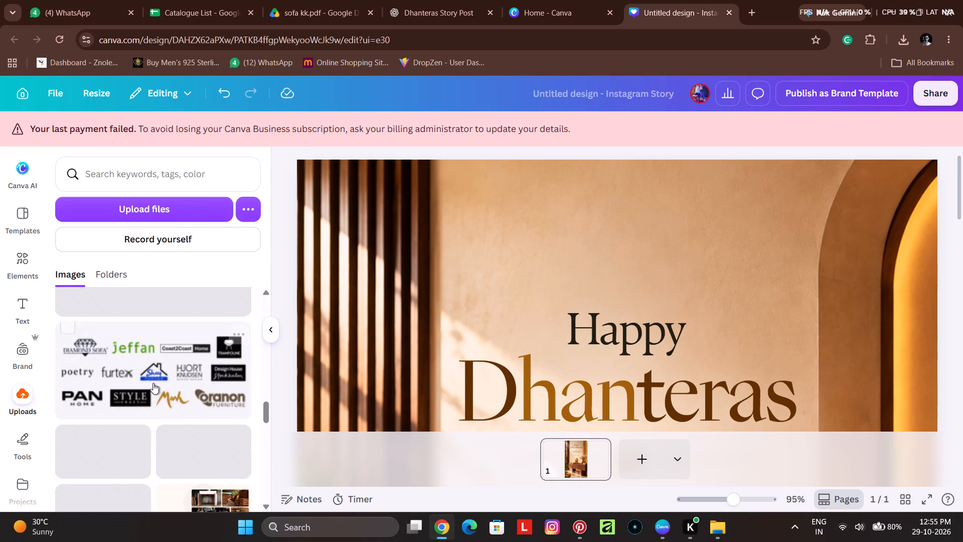
scroll(153, 383, down, 20)
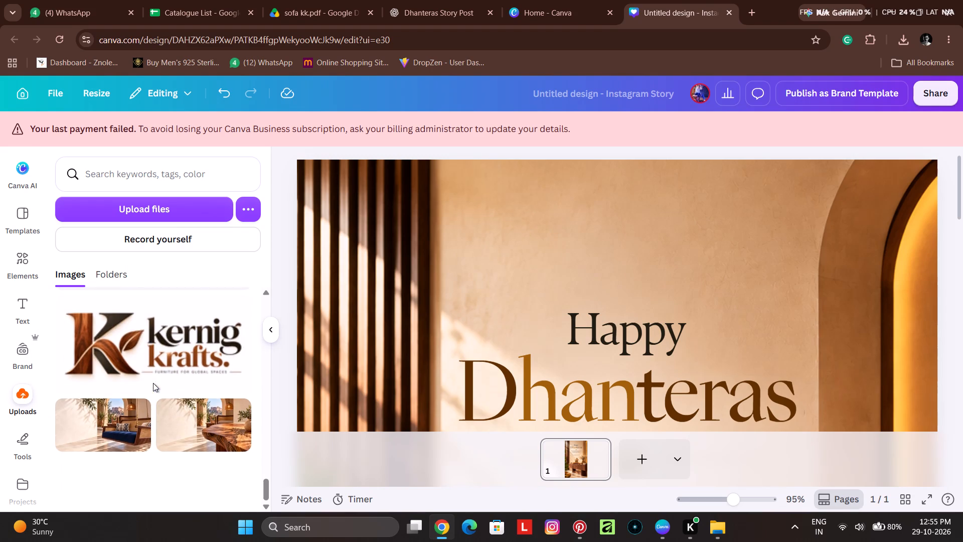
scroll(154, 383, up, 5)
Upload the "logo" image from the "company file" folder on New Volume (D:).
click(152, 224)
click(160, 217)
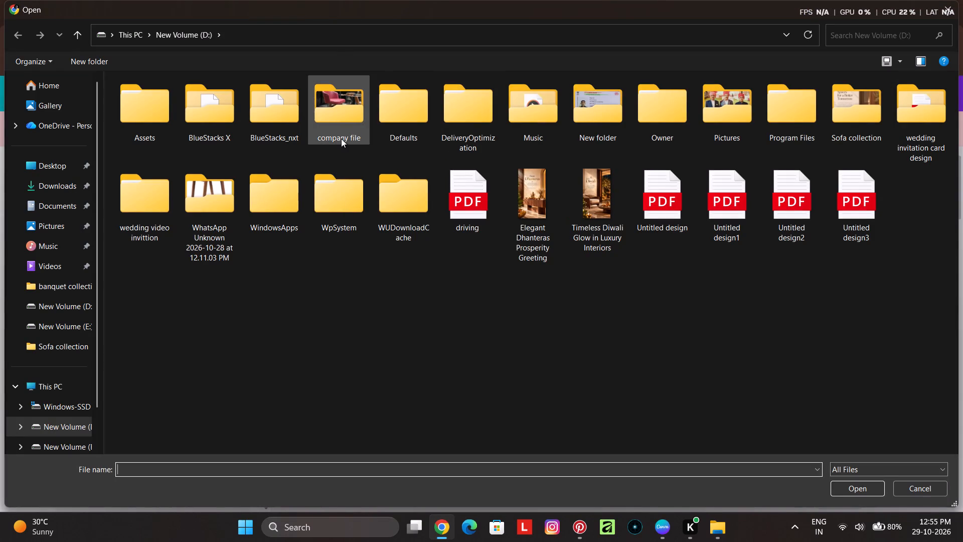
double_click(343, 134)
click(228, 305)
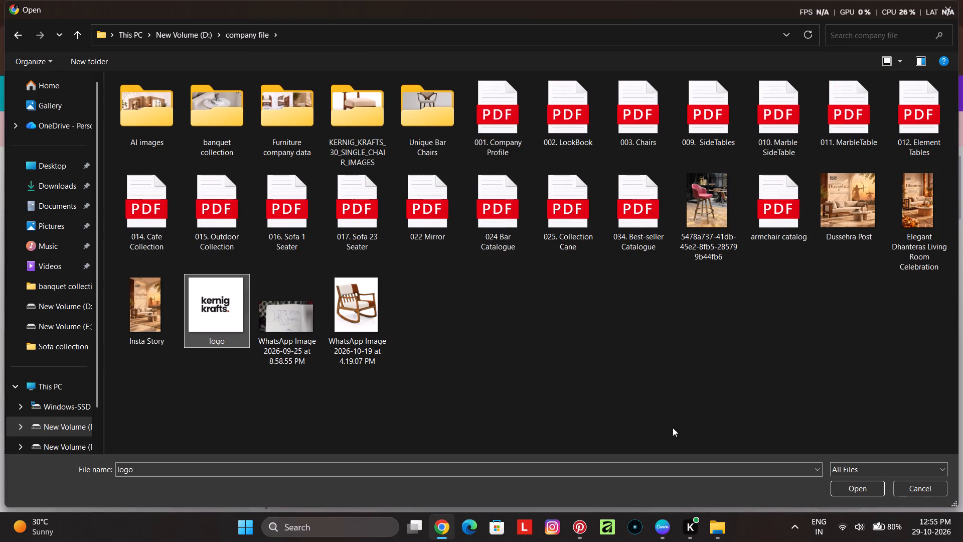
click(856, 487)
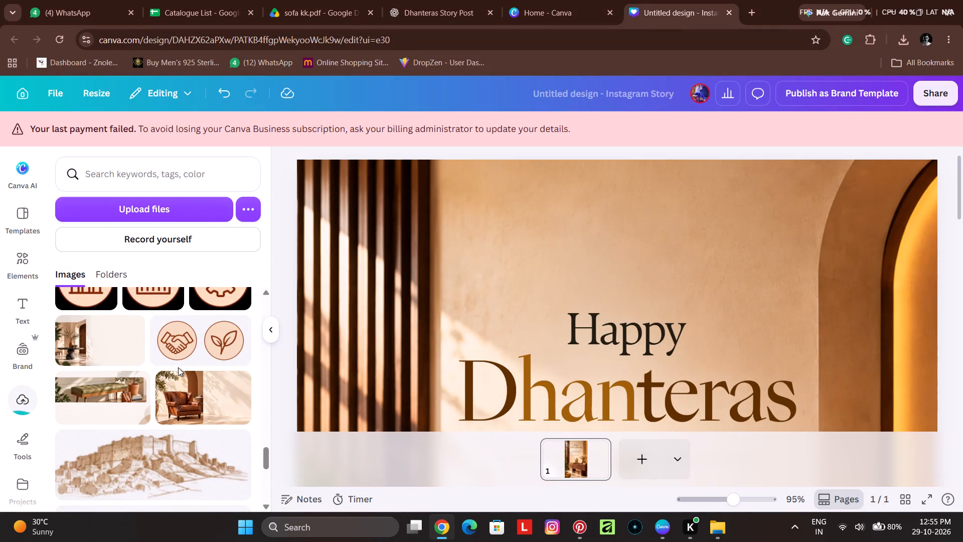
Find the black "kernig krafts." logo among the uploaded images and place it over the upper middle of the Dhanteras Instagram story.
scroll(180, 371, down, 11)
scroll(186, 370, up, 14)
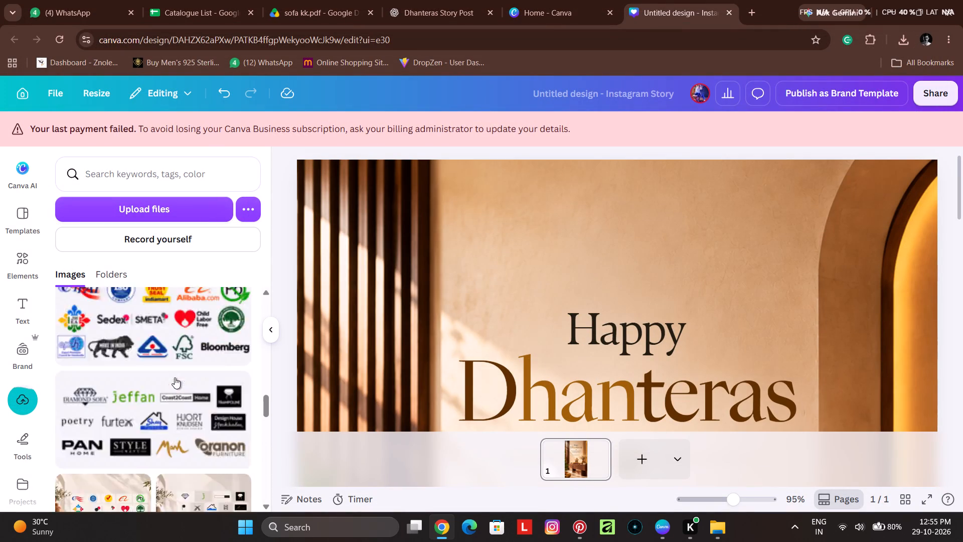
scroll(175, 377, up, 16)
scroll(161, 370, up, 6)
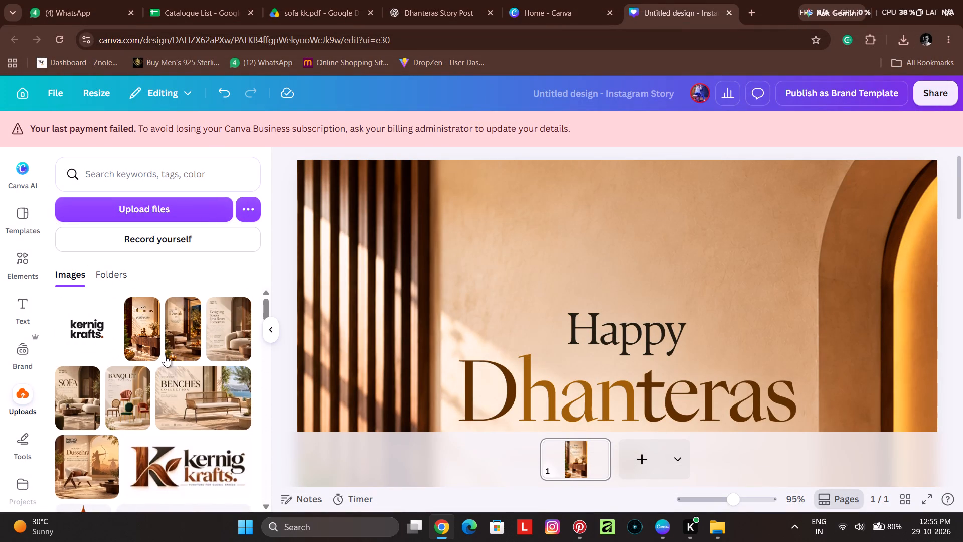
scroll(165, 356, up, 1)
scroll(180, 328, down, 7)
scroll(181, 327, up, 5)
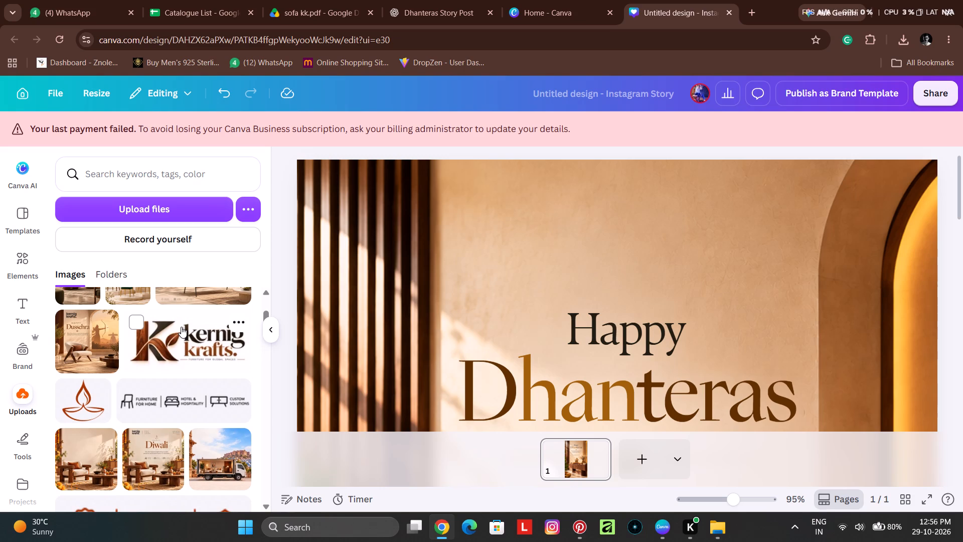
scroll(181, 327, up, 11)
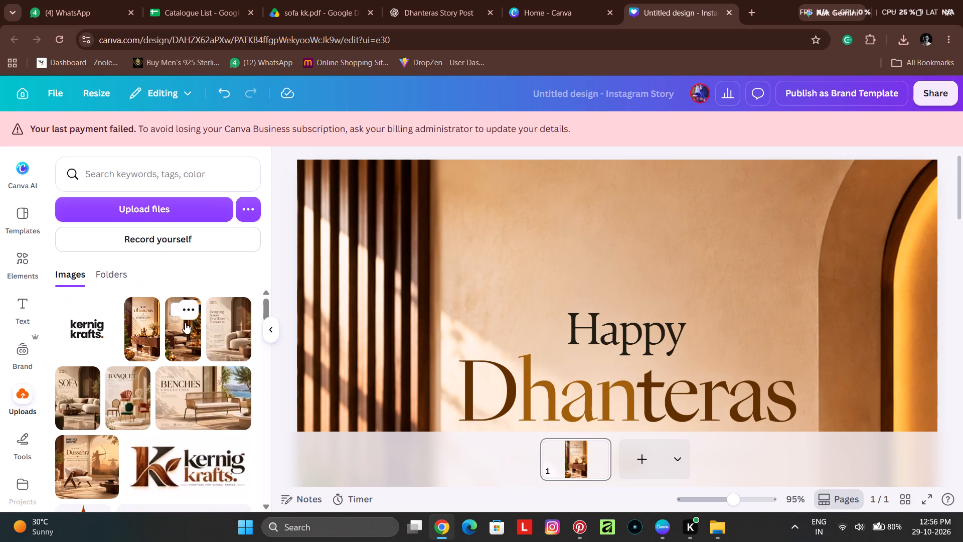
scroll(185, 323, up, 1)
drag(101, 332, 612, 214)
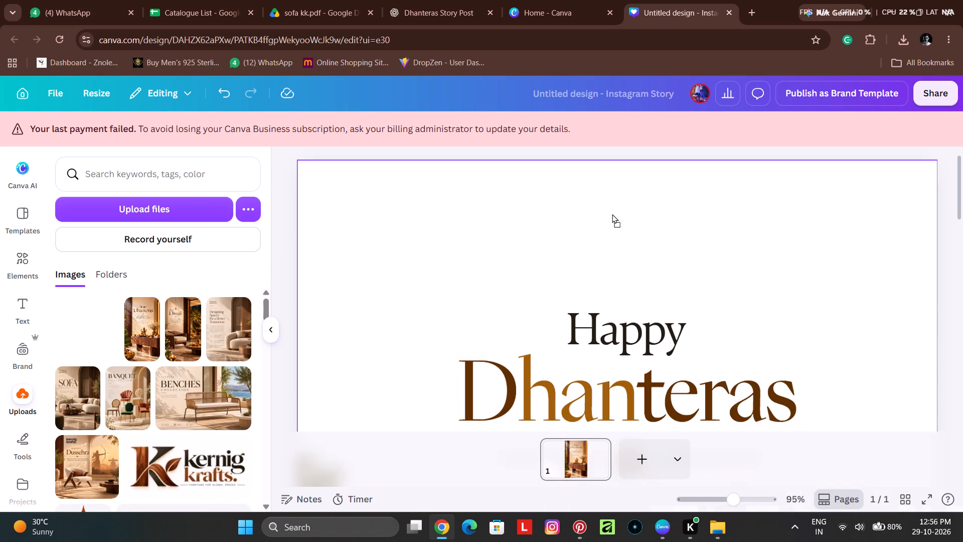
drag(612, 214, 593, 279)
ctrl+scroll(542, 269, down, 4)
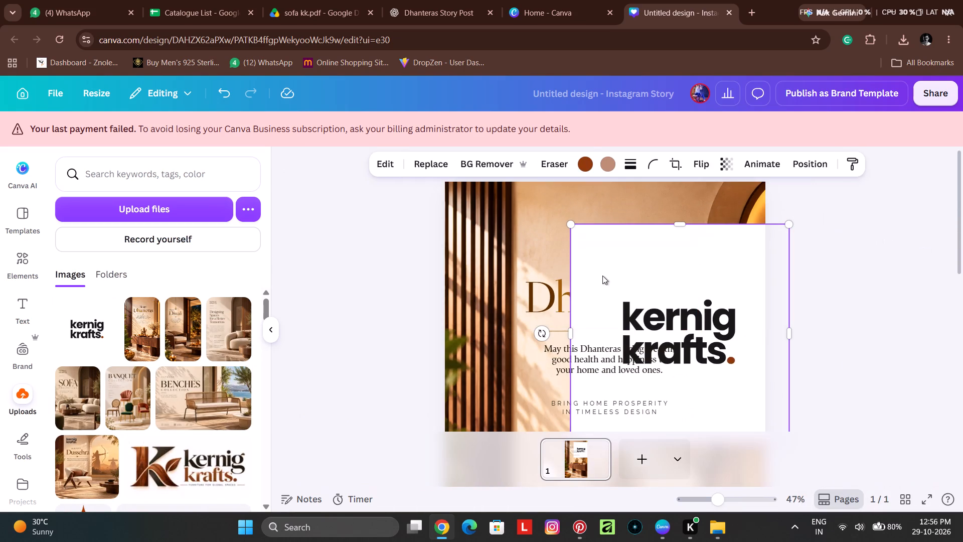
drag(679, 268, 624, 227)
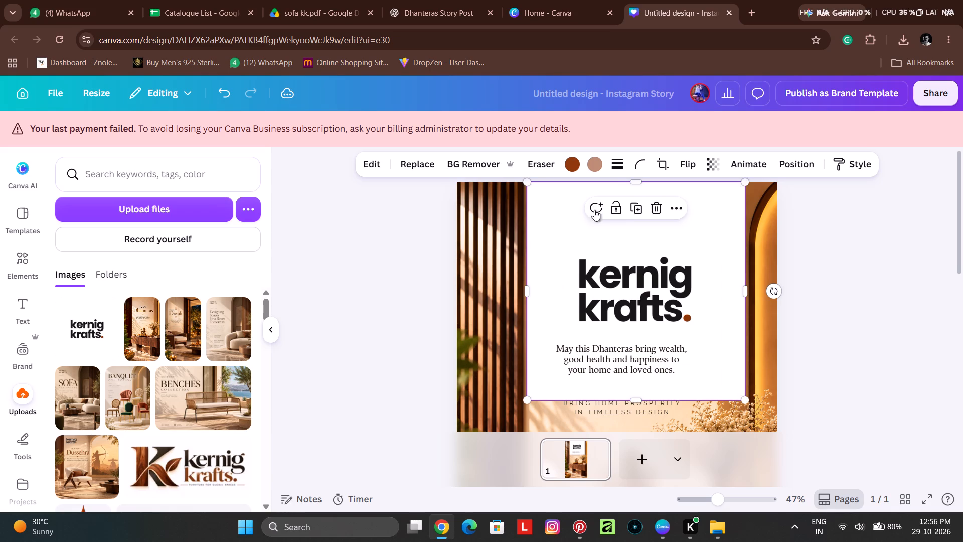
Crop the empty space above and below the kernig krafts logo and remove its white background.
drag(633, 181, 645, 244)
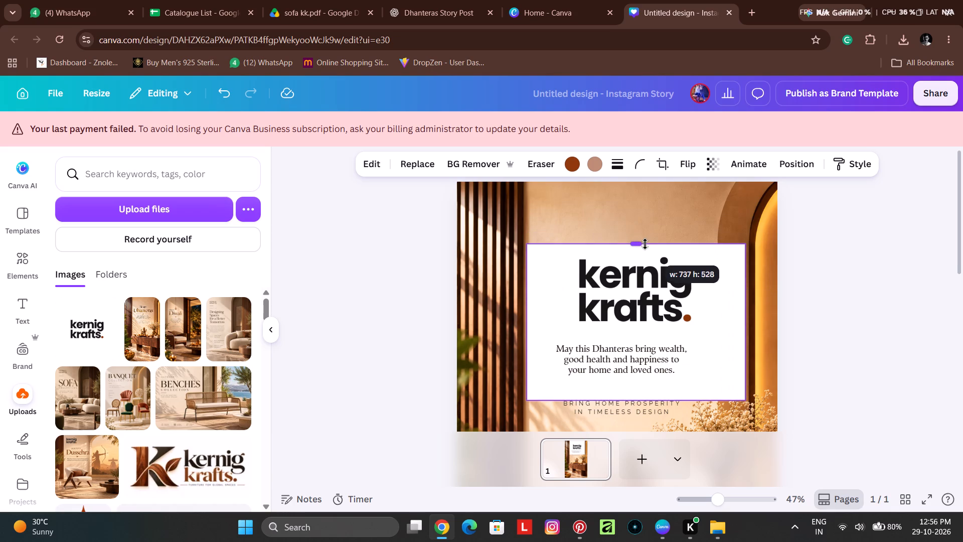
drag(645, 244, 645, 246)
click(464, 164)
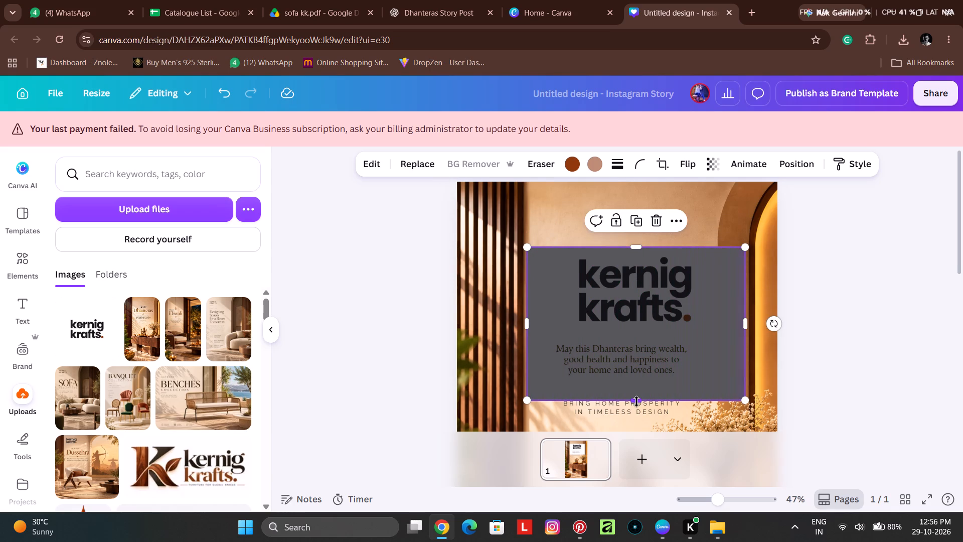
drag(638, 403, 655, 326)
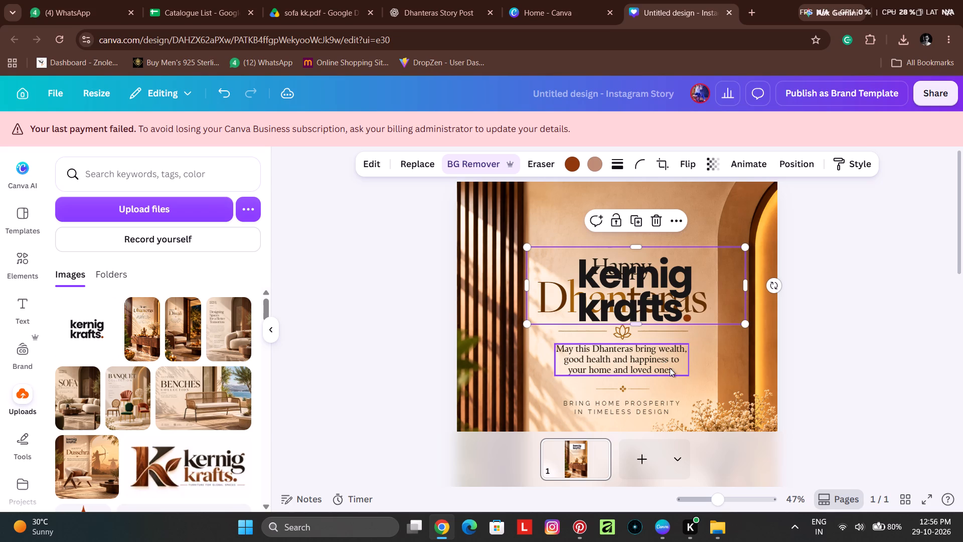
Move the kernig krafts logo up off the greeting text, into the space above "Happy" near the top of the story.
scroll(670, 368, up, 2)
drag(647, 304, 656, 229)
ctrl+scroll(662, 237, up, 3)
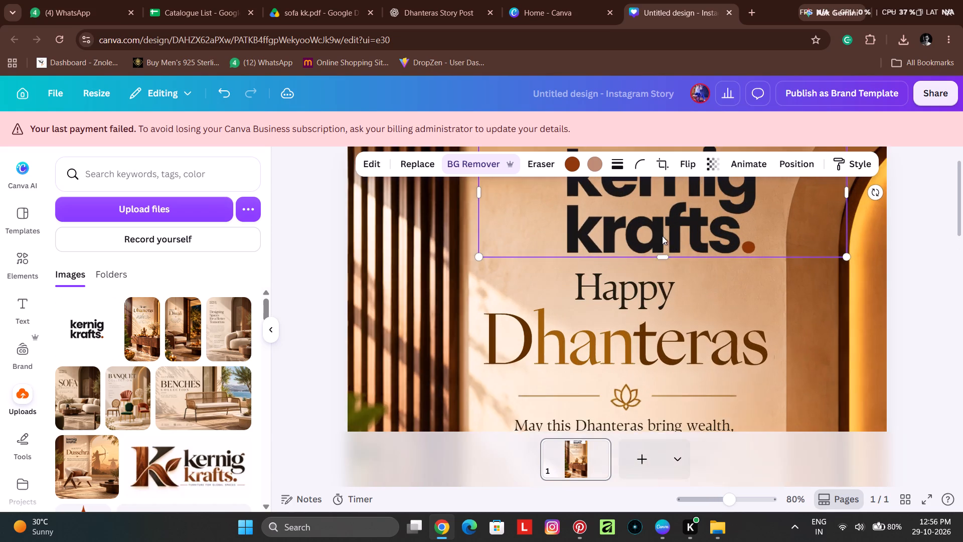
scroll(657, 274, up, 4)
drag(681, 238, 668, 244)
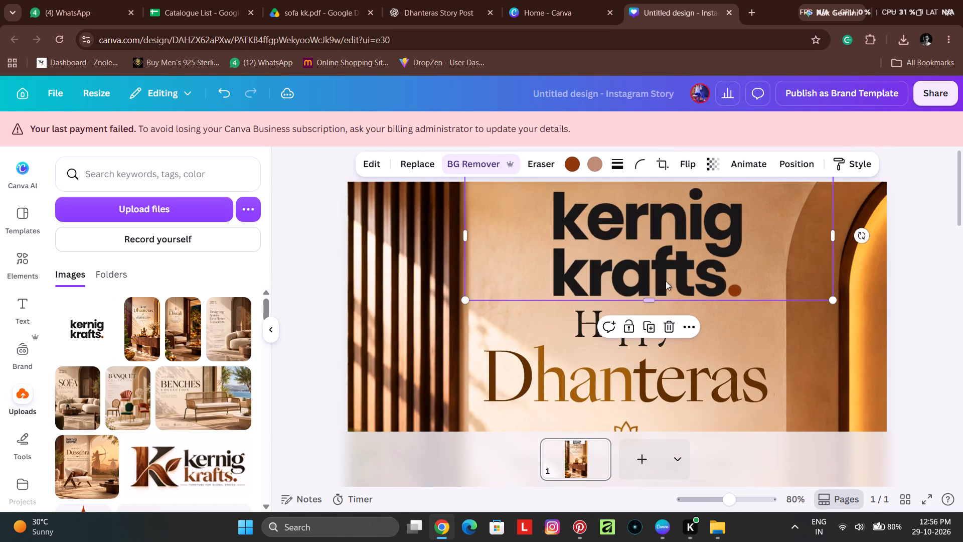
scroll(671, 273, up, 2)
drag(685, 243, 685, 259)
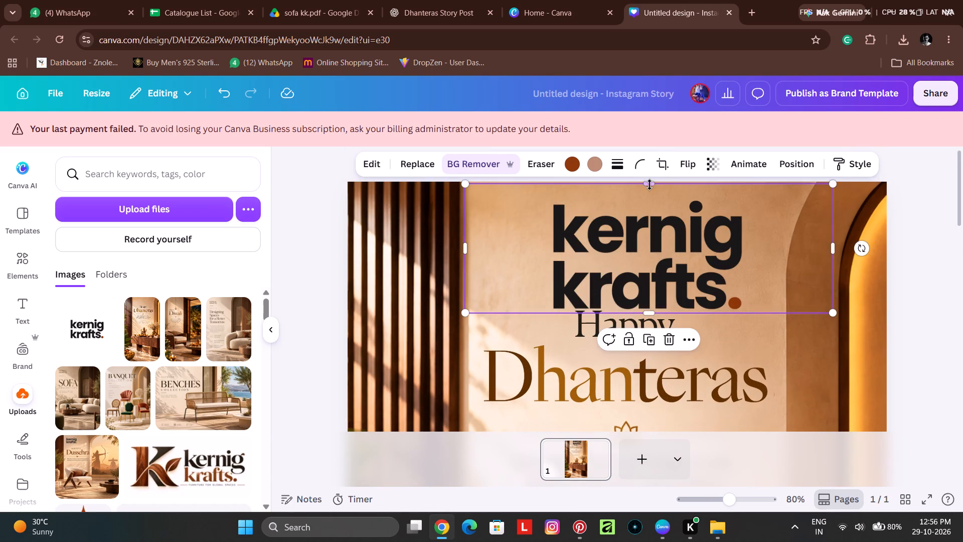
Crop the remaining empty space above and on both sides of the kernig krafts logo, close to the lettering.
drag(648, 184, 654, 201)
drag(465, 250, 549, 269)
drag(834, 261, 763, 266)
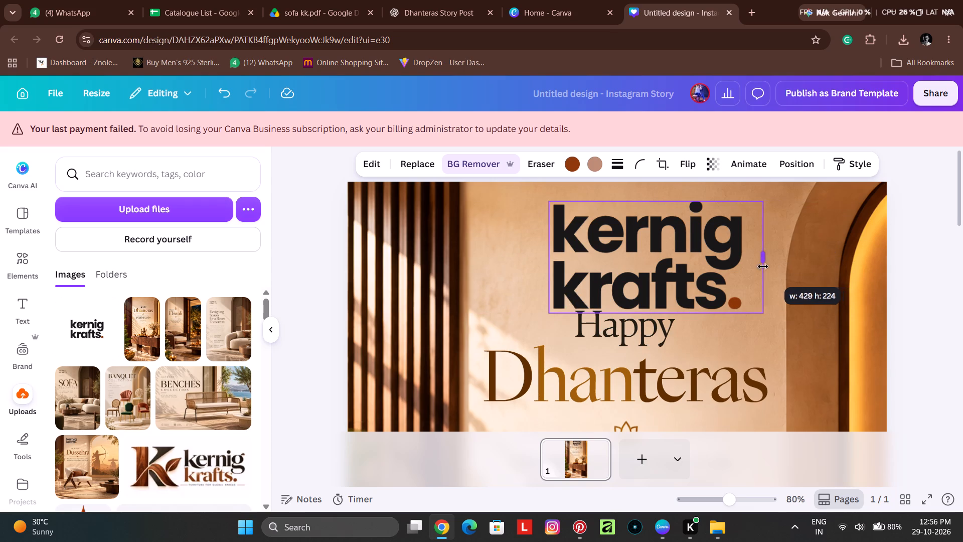
drag(763, 266, 748, 269)
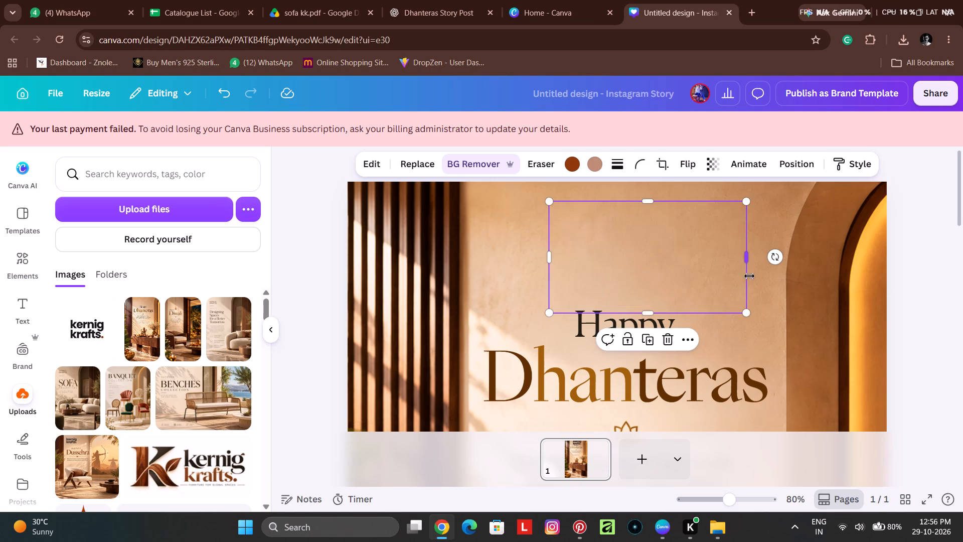
ctrl+scroll(727, 335, down, 2)
scroll(722, 333, up, 3)
click(862, 295)
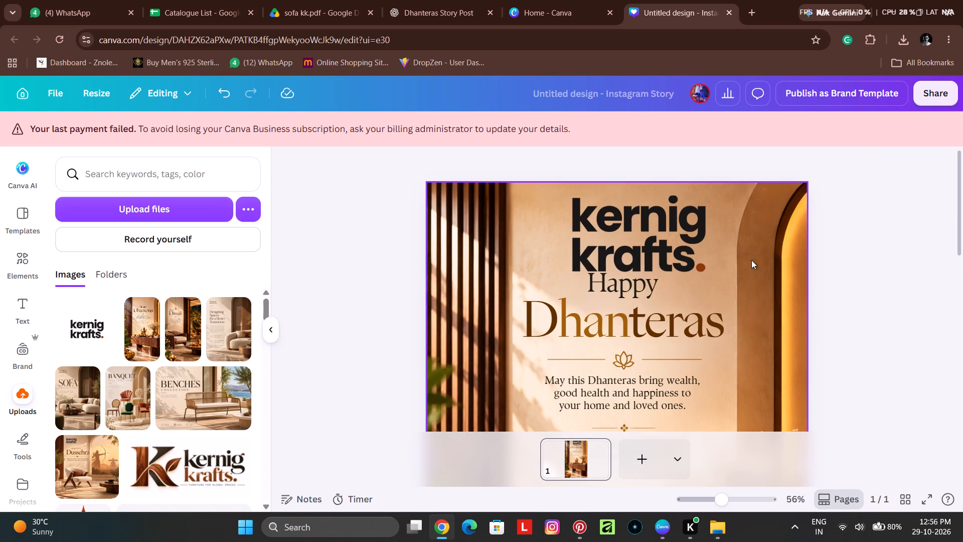
Shift the cropped logo toward the middle of the page and scale it down to roughly the width of the word "Happy".
scroll(654, 239, up, 3)
drag(655, 232, 636, 223)
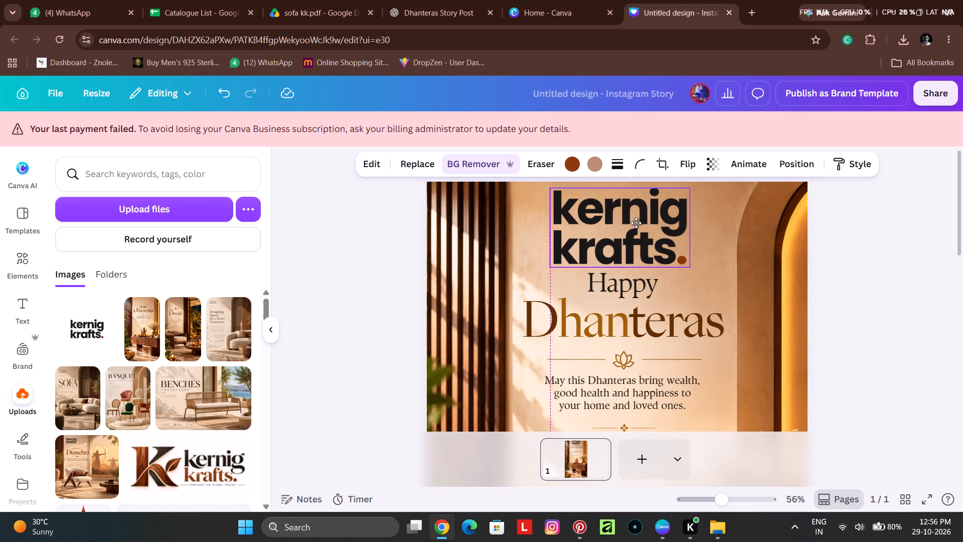
drag(636, 223, 637, 223)
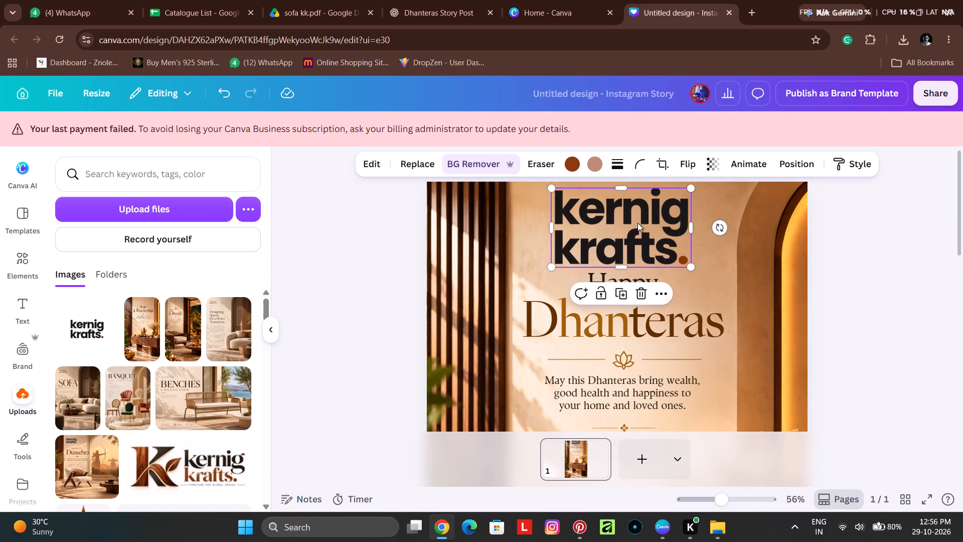
scroll(641, 210, up, 1)
drag(692, 188, 667, 206)
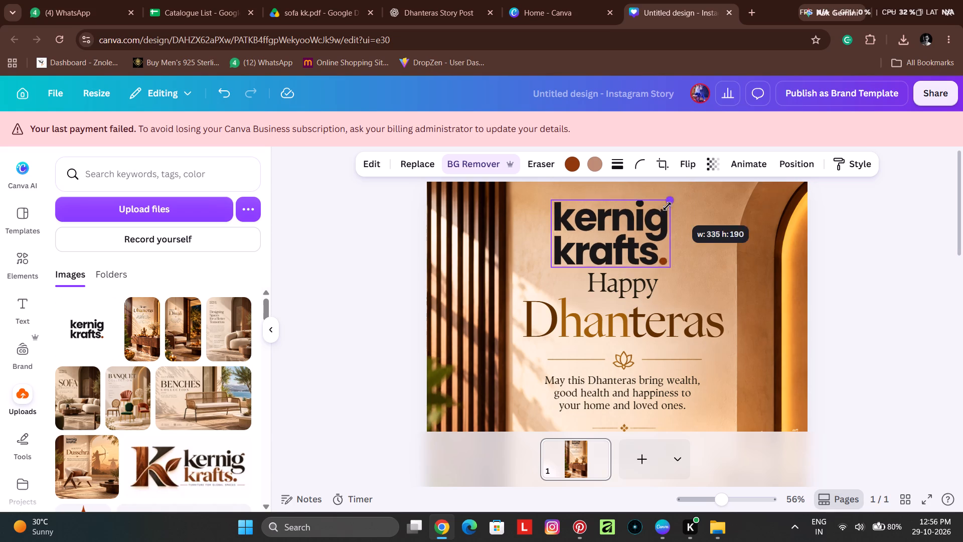
drag(667, 206, 652, 218)
drag(607, 245, 634, 234)
ctrl+scroll(636, 234, up, 3)
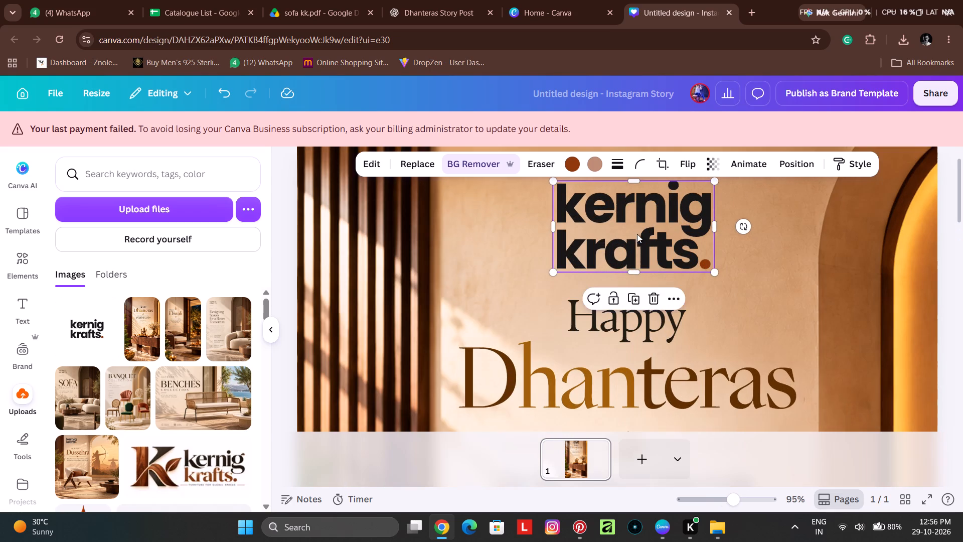
scroll(638, 239, up, 4)
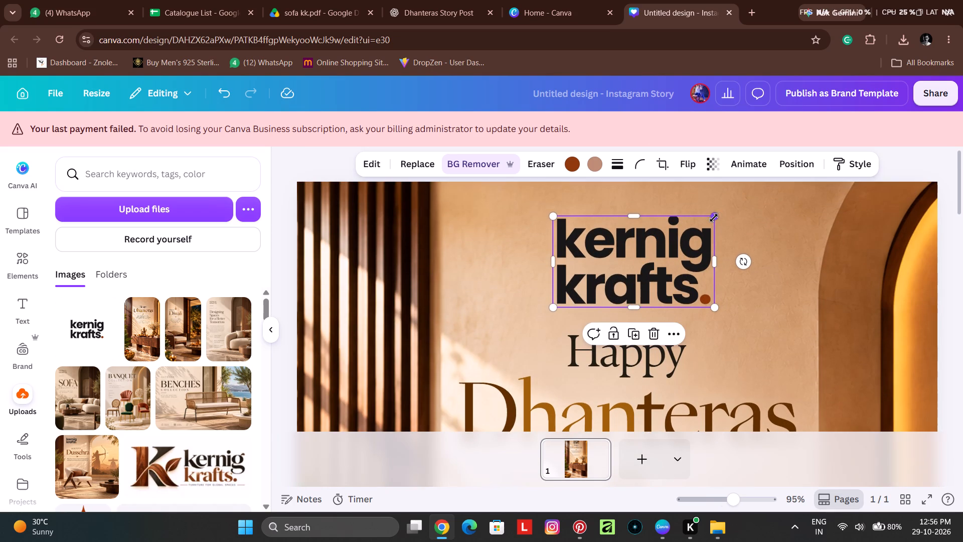
drag(714, 218, 684, 252)
Centre the kernig krafts logo horizontally on the page, between the top edge and the word "Happy".
scroll(636, 291, up, 2)
drag(636, 285, 659, 273)
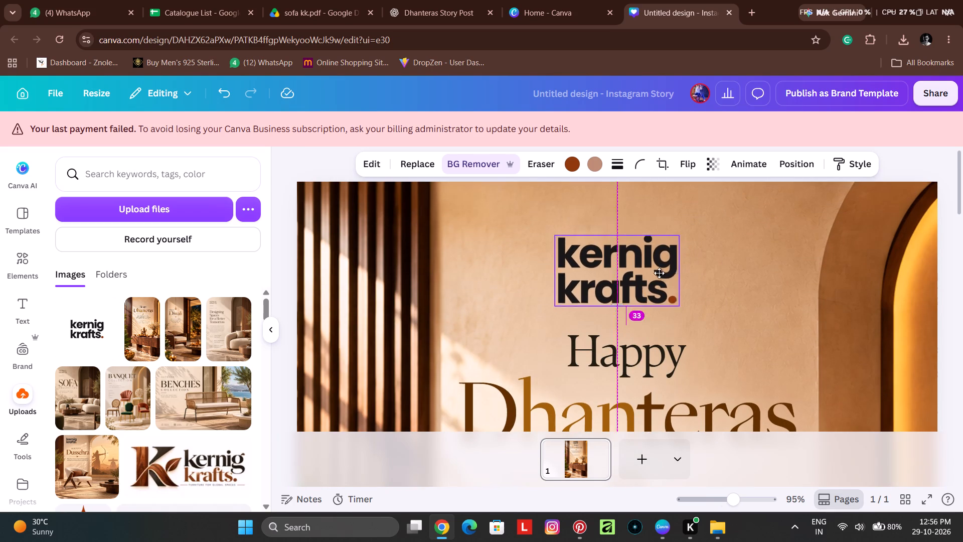
drag(659, 273, 686, 254)
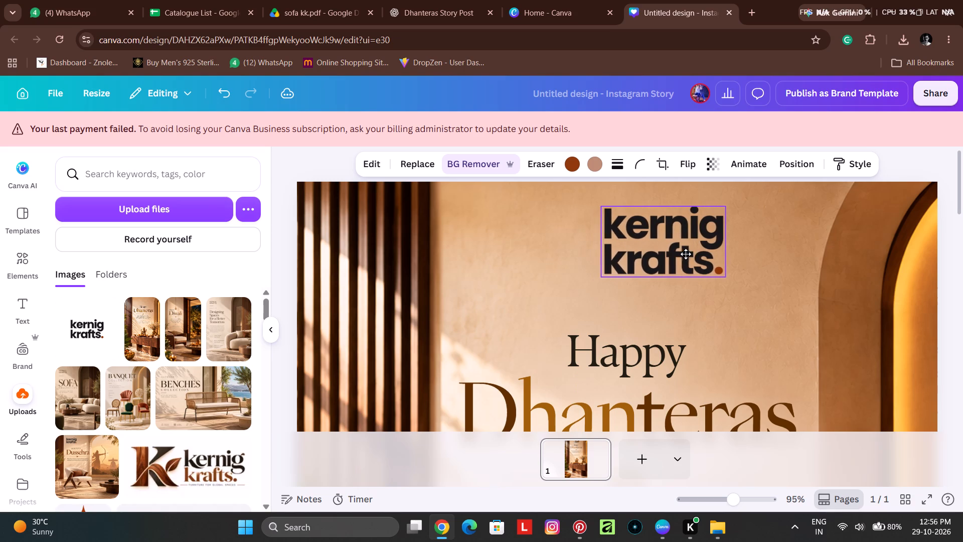
drag(686, 254, 646, 256)
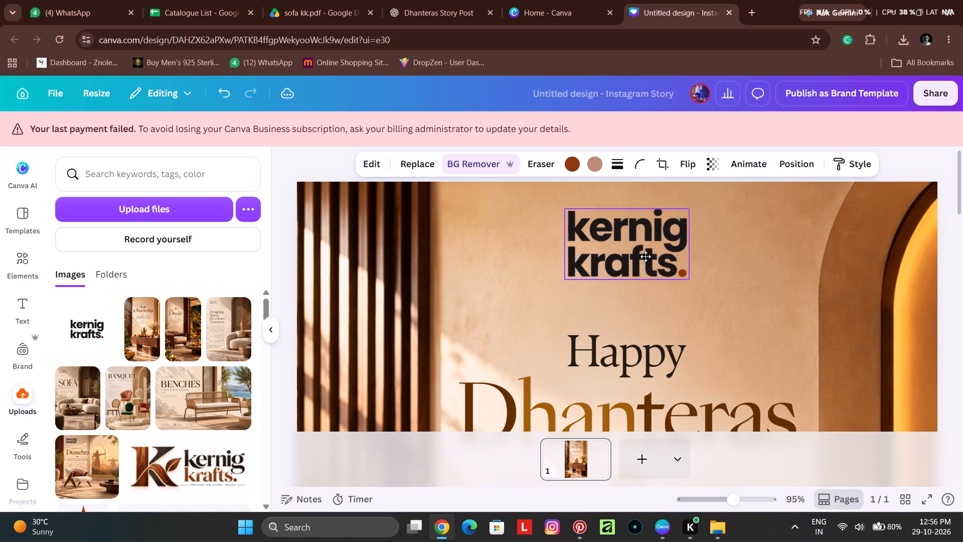
drag(646, 256, 638, 256)
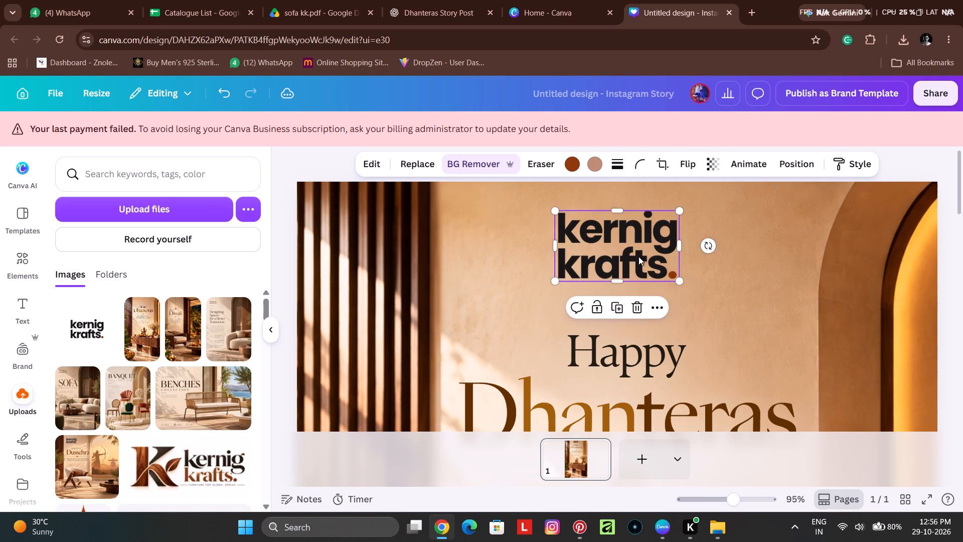
right_click(638, 254)
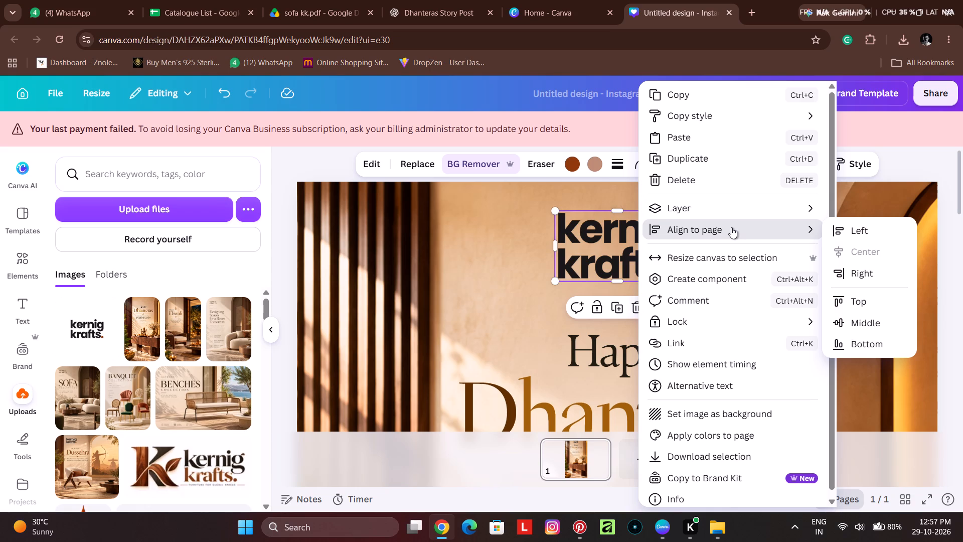
click(425, 233)
click(443, 234)
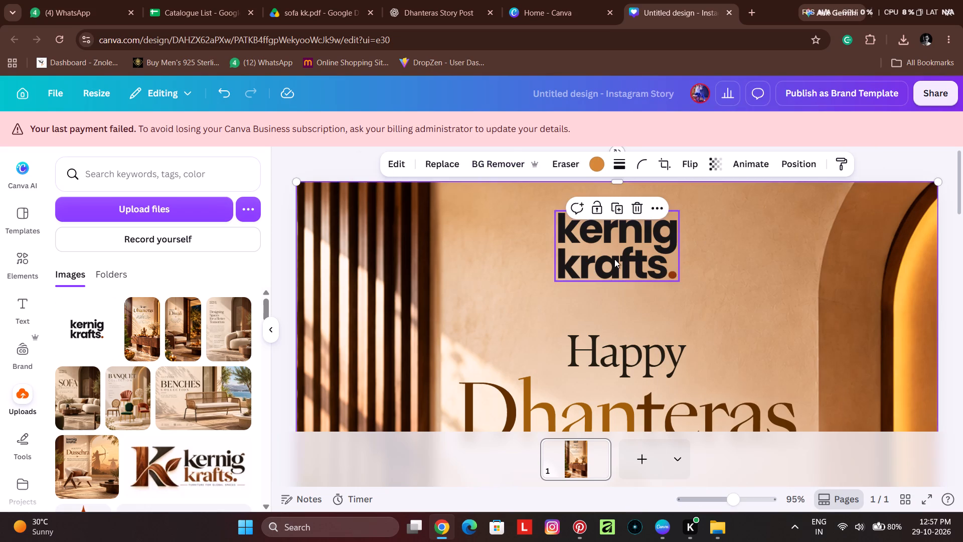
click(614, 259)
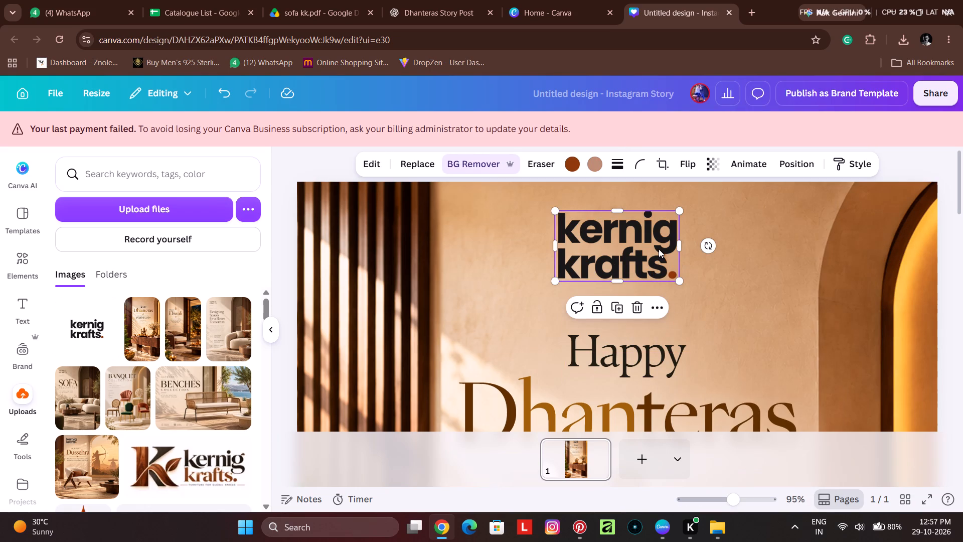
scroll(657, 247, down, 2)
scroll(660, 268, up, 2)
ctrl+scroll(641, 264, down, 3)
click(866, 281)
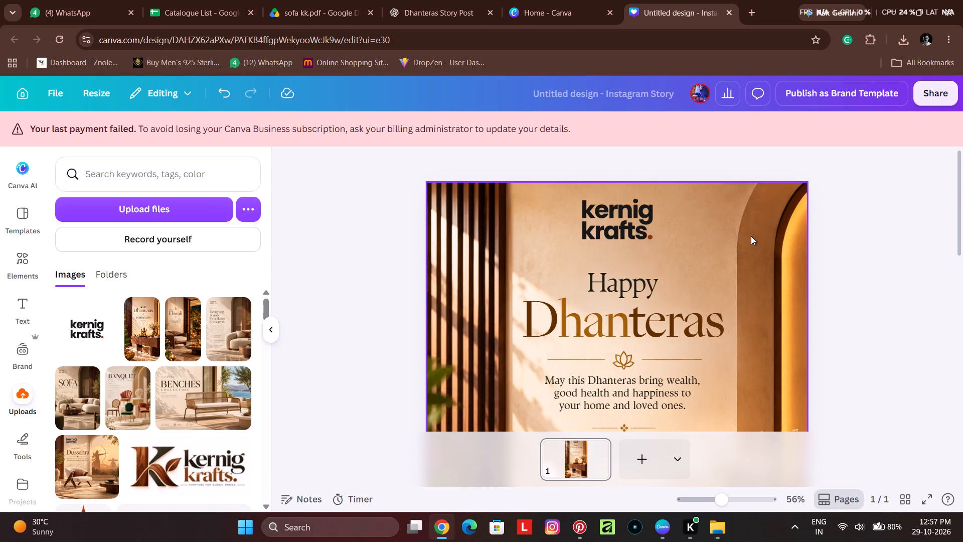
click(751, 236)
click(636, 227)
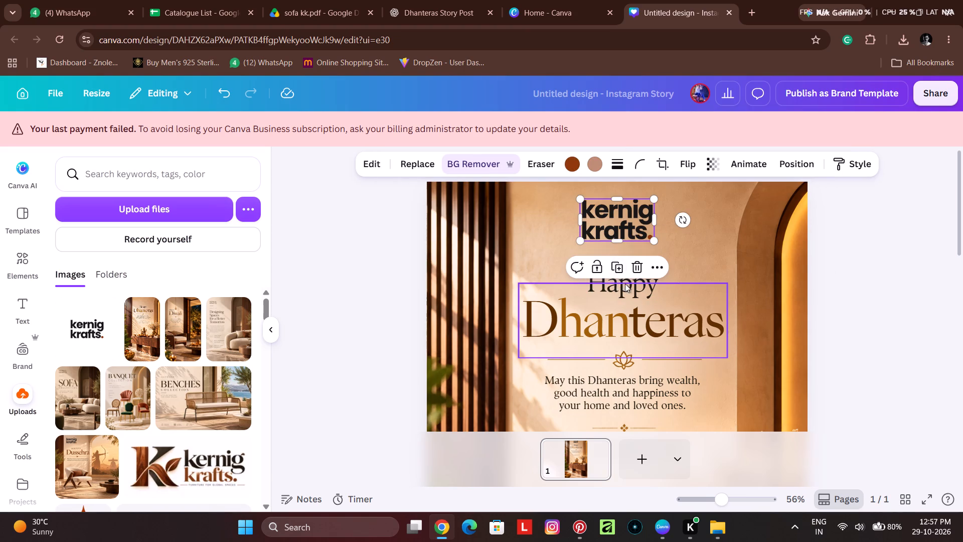
Move the "Happy" text between the logo and "Dhanteras" and align it to the page centre.
ctrl+scroll(625, 286, up, 3)
click(633, 274)
drag(643, 274, 628, 253)
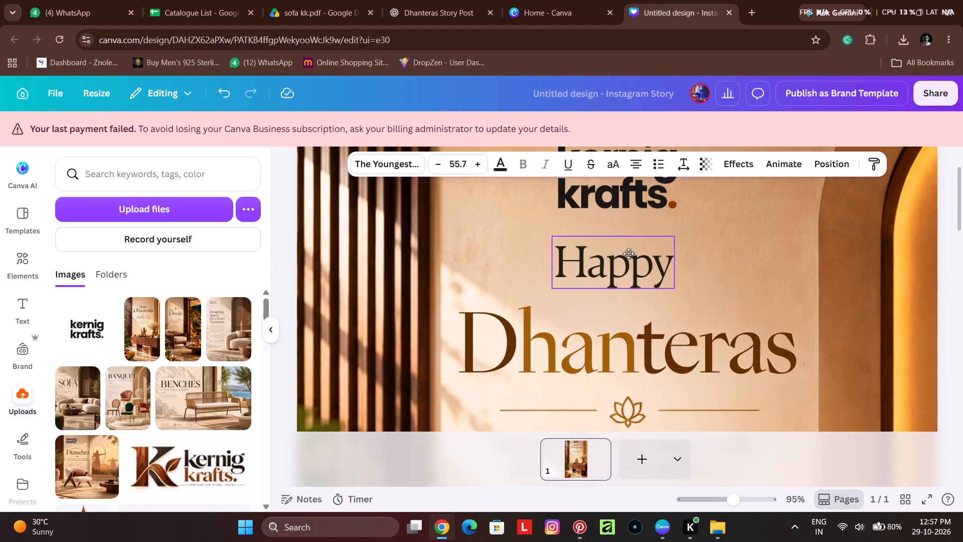
drag(628, 253, 646, 250)
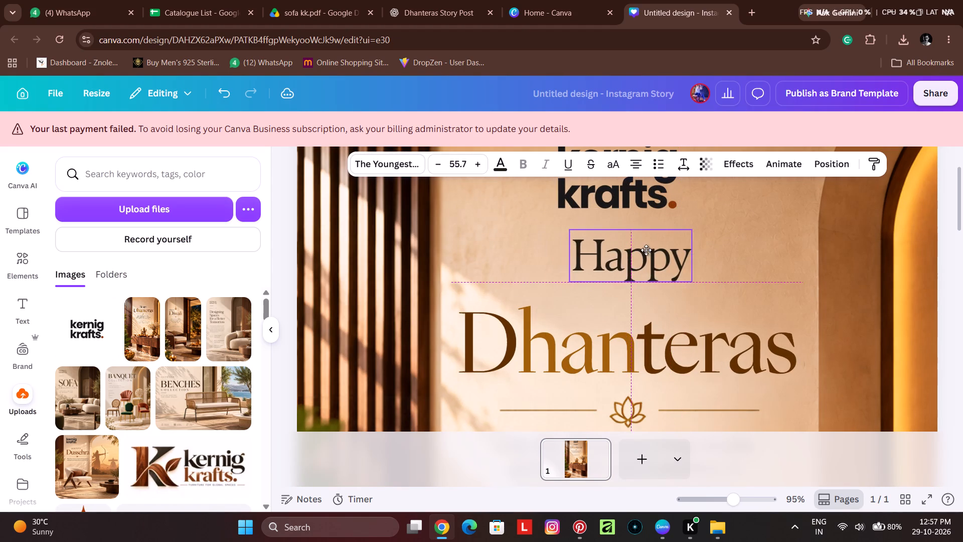
drag(646, 250, 635, 250)
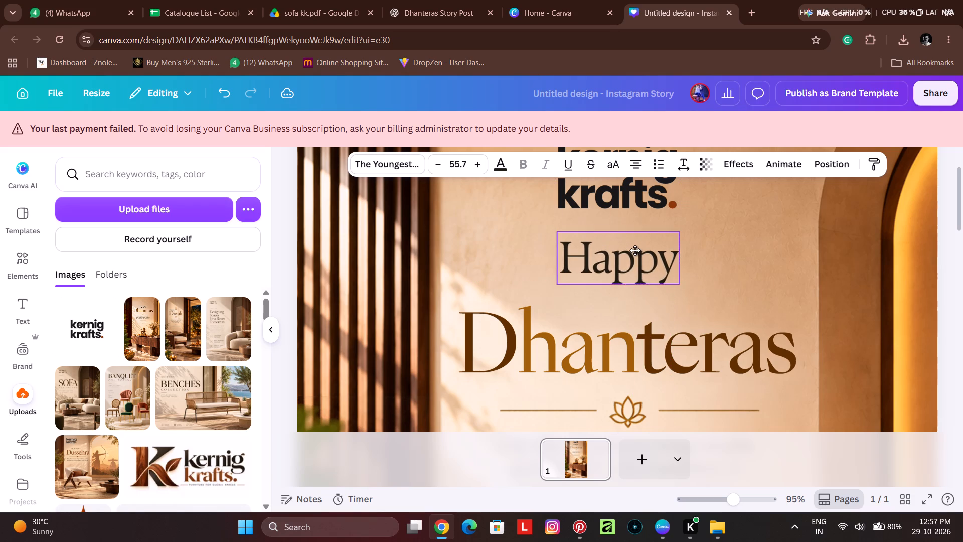
drag(635, 250, 625, 250)
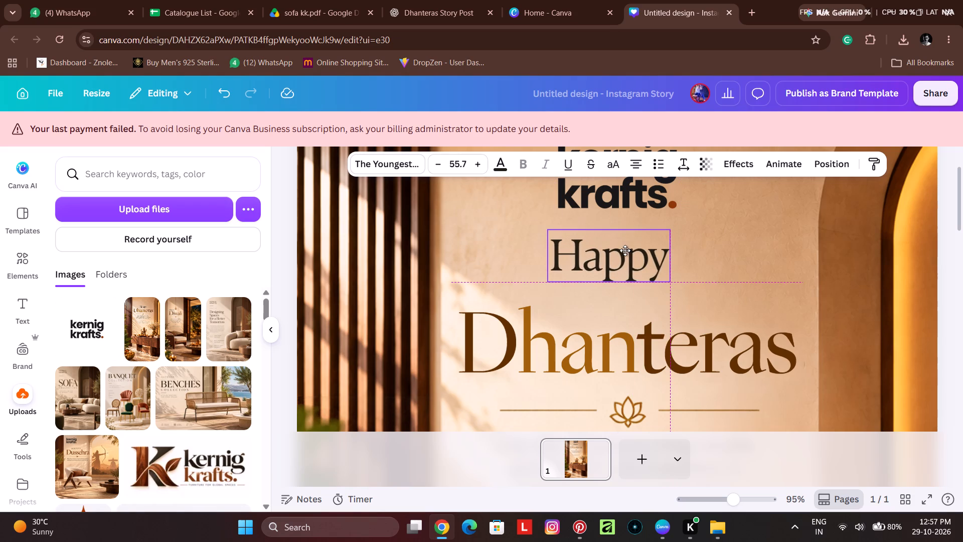
drag(625, 250, 635, 250)
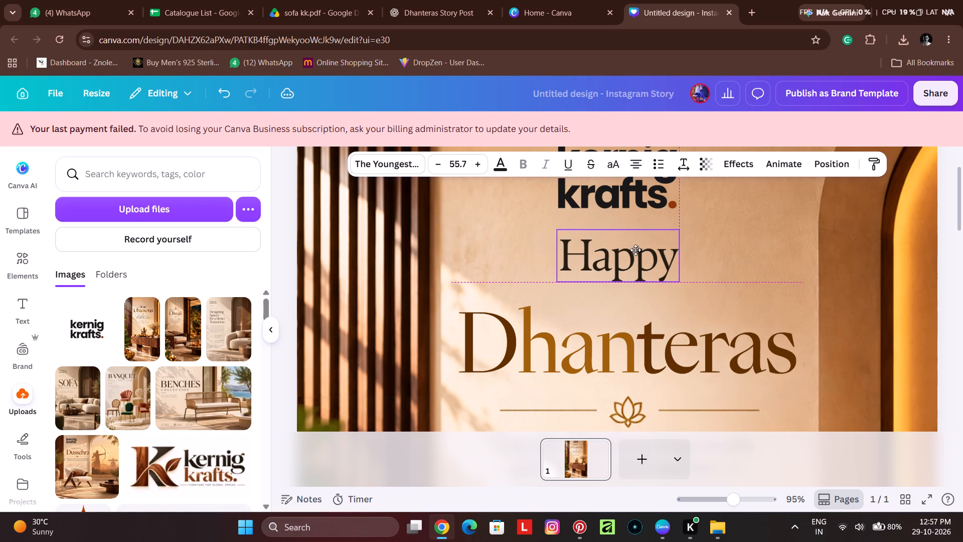
drag(635, 250, 646, 250)
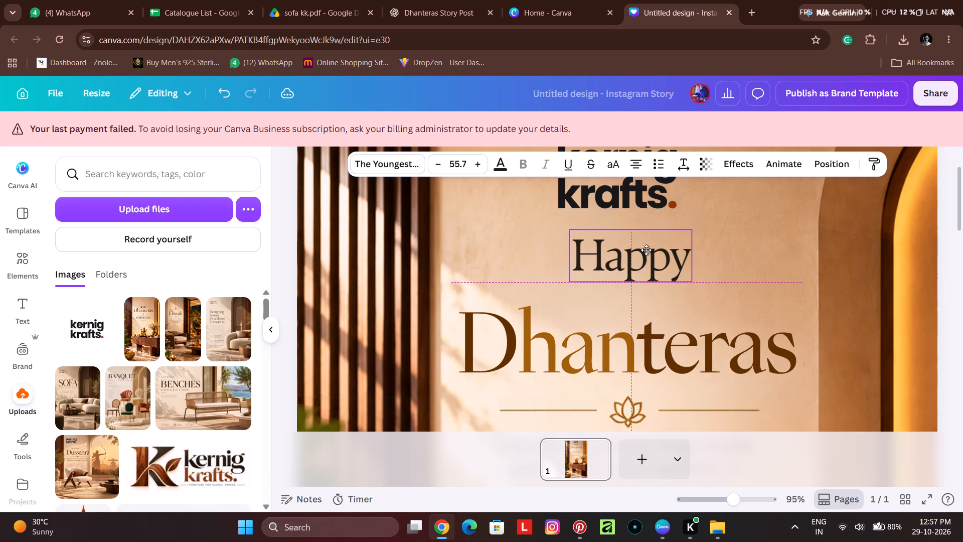
drag(646, 250, 638, 250)
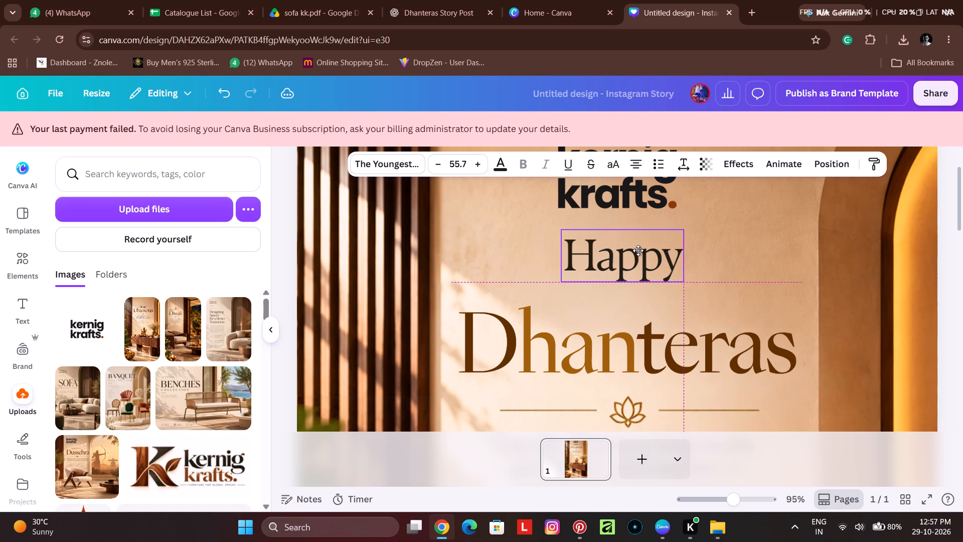
drag(638, 250, 632, 251)
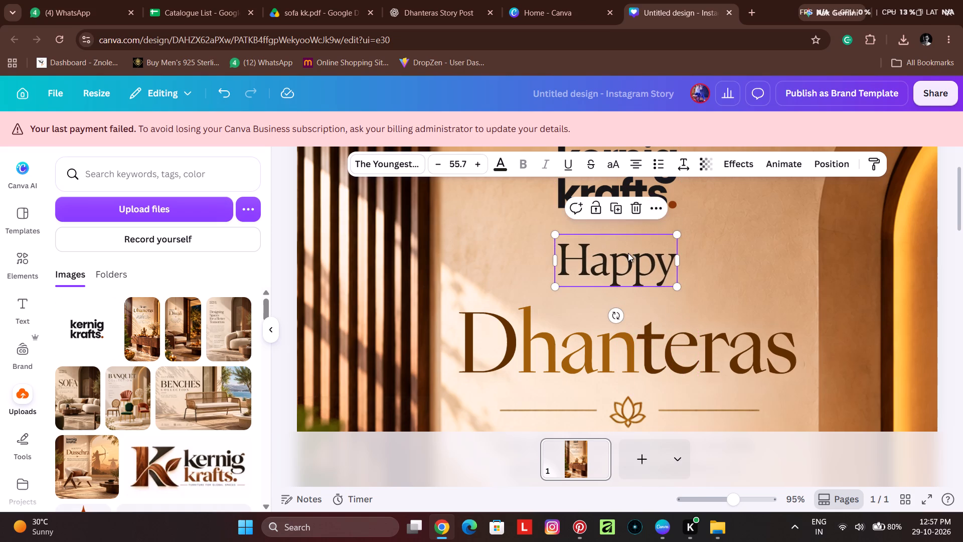
right_click(628, 253)
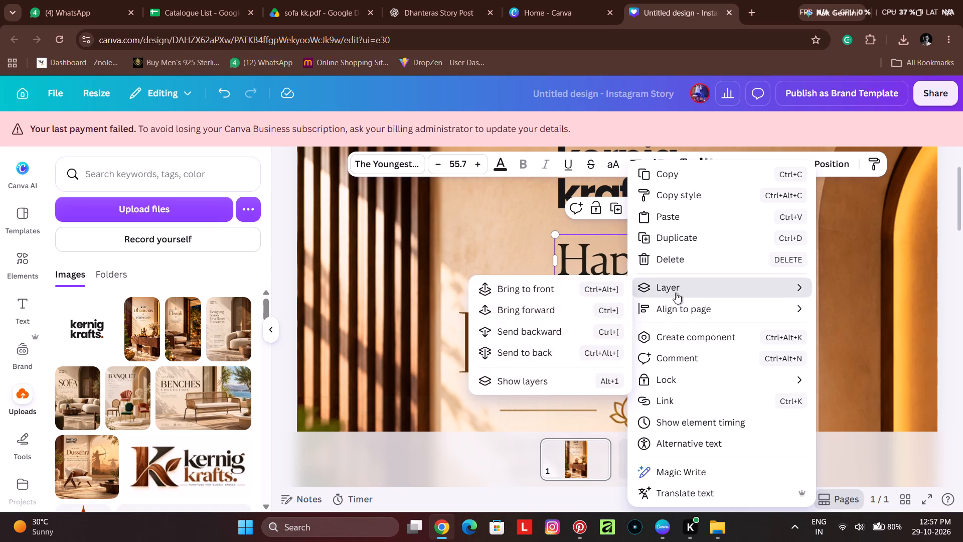
click(833, 327)
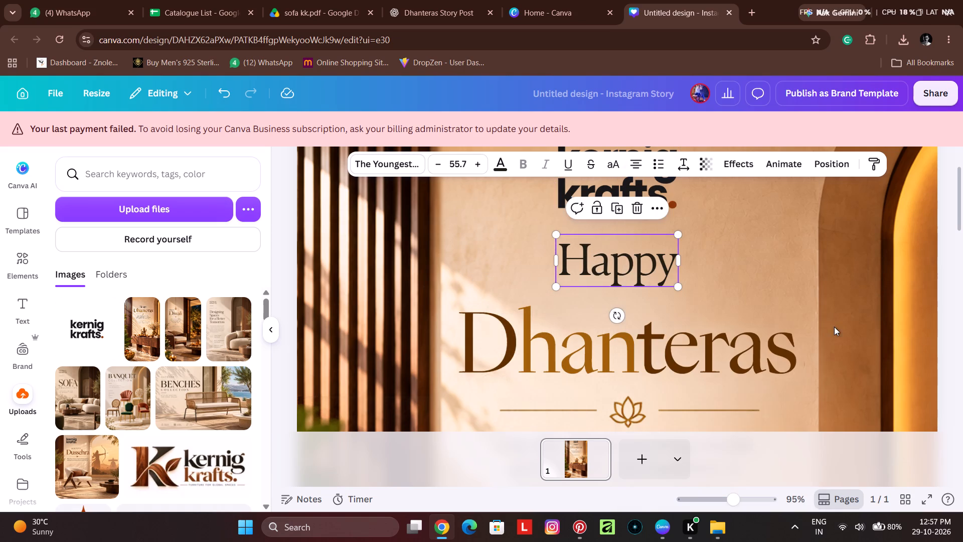
click(782, 210)
Nudge the "Happy" text slightly down so it sits closer to "Dhanteras", with more space below the logo.
click(651, 267)
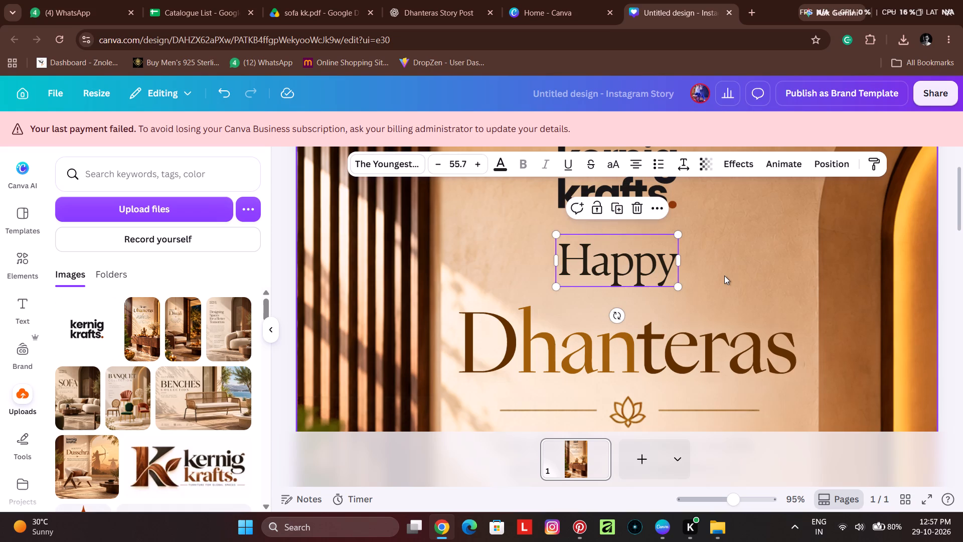
key(Up)
key(Up)
key(Up)
key(Up)
key(Up)
key(Up)
key(Up)
key(Up)
key(Down)
key(Down)
key(Down)
key(Down)
key(Down)
key(Down)
key(Down)
key(Down)
key(Down)
key(Down)
key(Down)
key(Down)
key(Down)
key(Down)
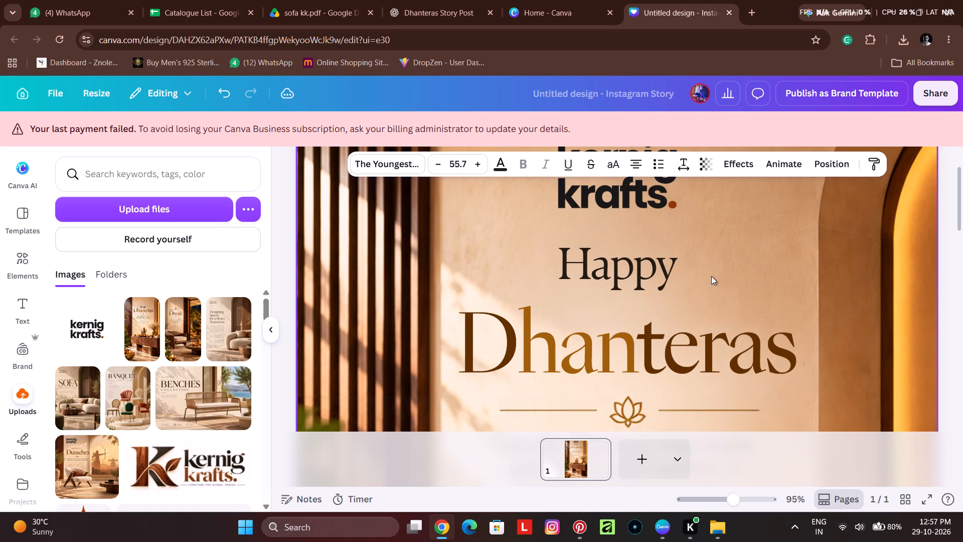
key(Down)
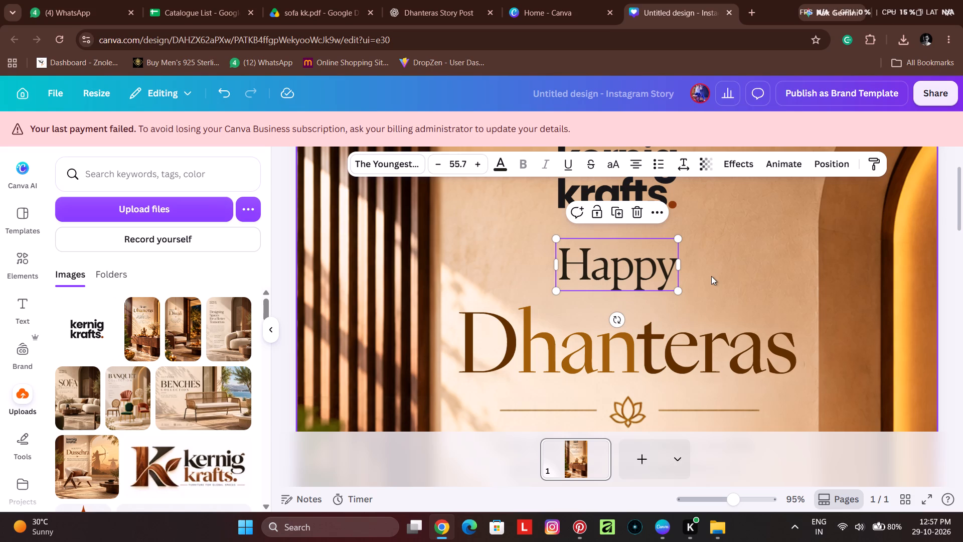
Move the "Dhanteras" text up so it sits directly beneath "Happy", away from the lotus divider.
click(717, 345)
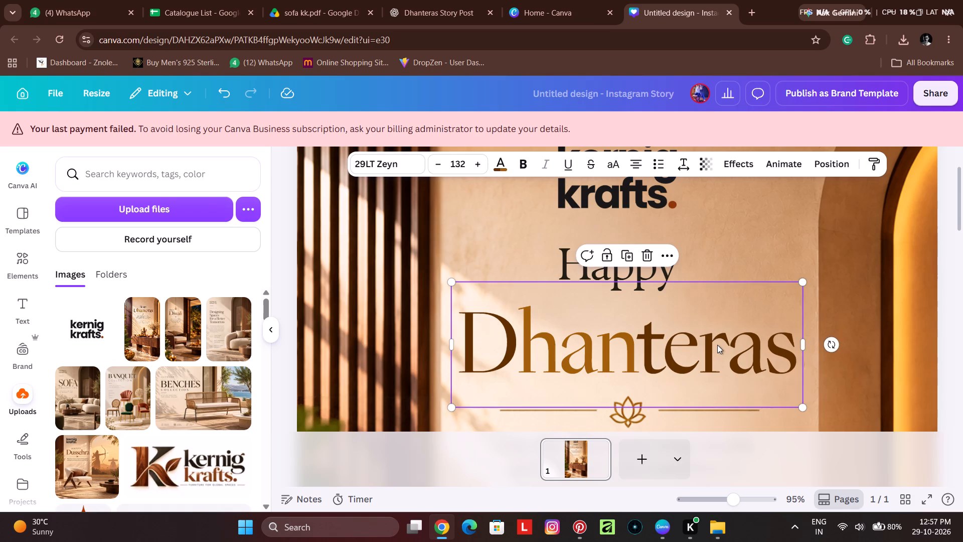
drag(726, 338, 725, 322)
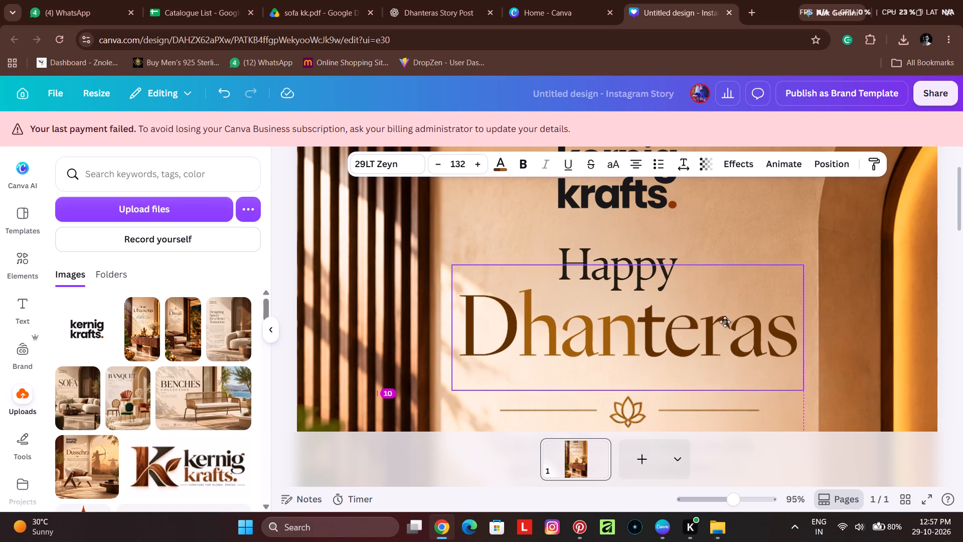
drag(725, 322, 727, 316)
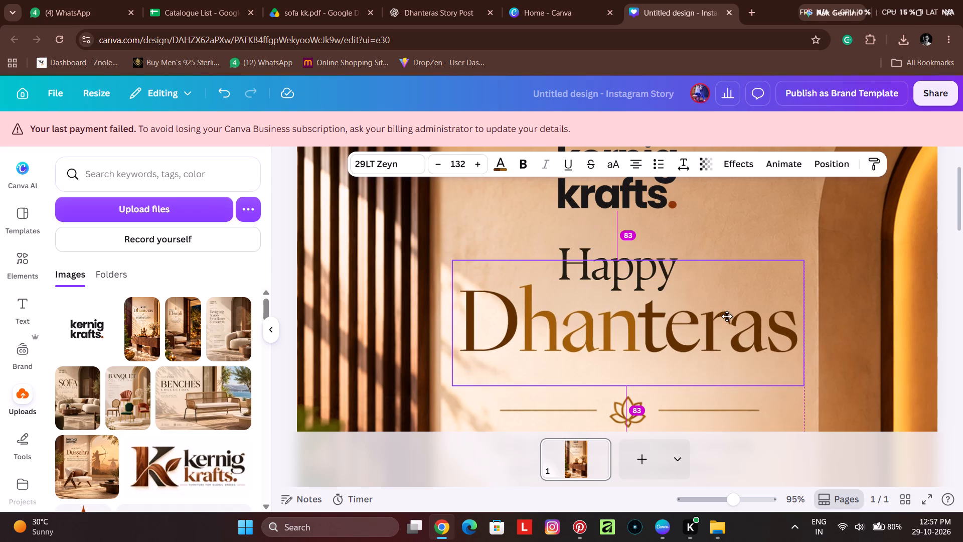
drag(727, 316, 727, 315)
Change the "Happy" text's font to 29LT Zeyn, trying Raleway as an alternative for comparison.
click(582, 249)
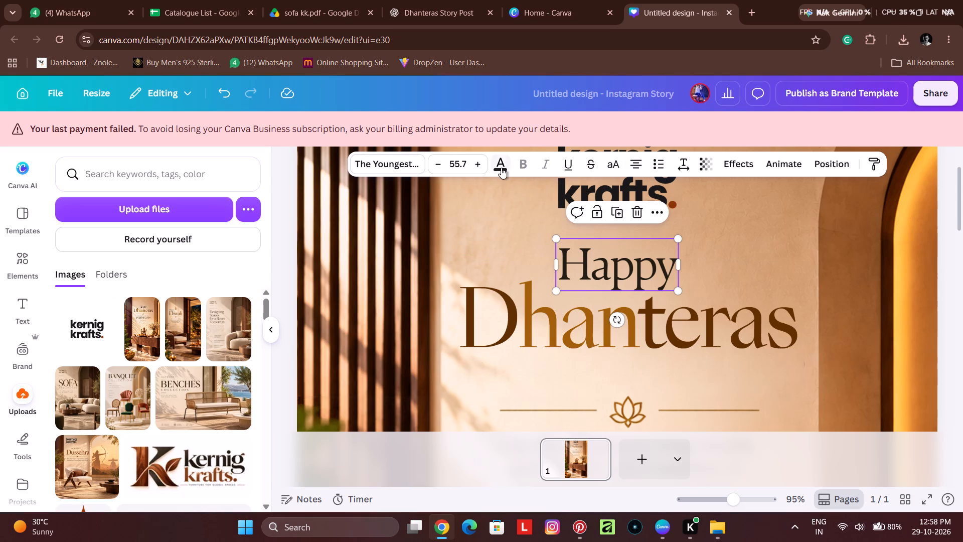
click(397, 168)
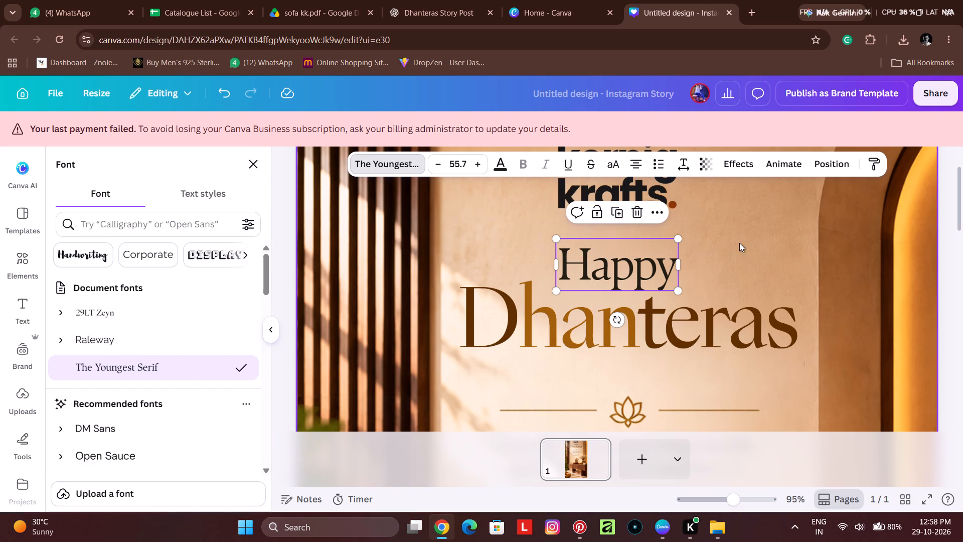
scroll(175, 366, down, 3)
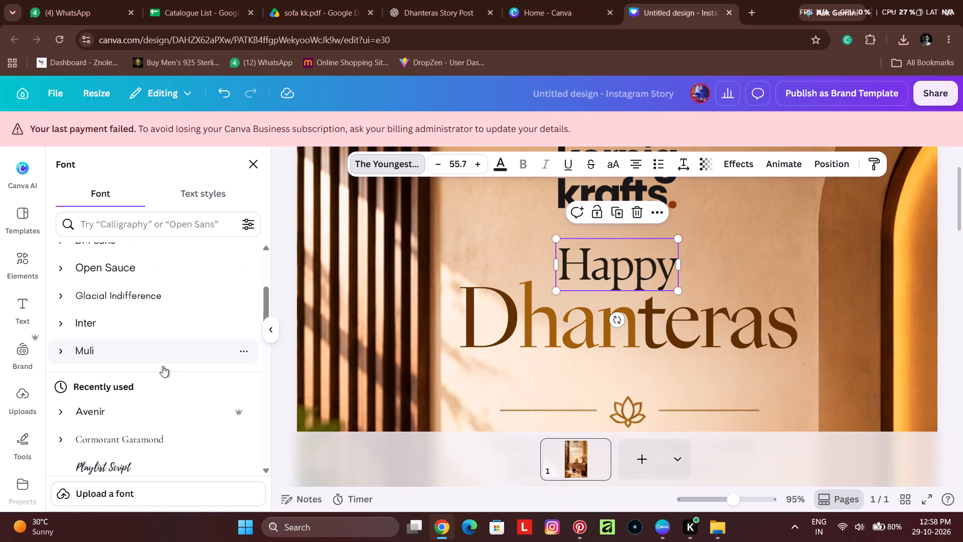
scroll(161, 367, down, 1)
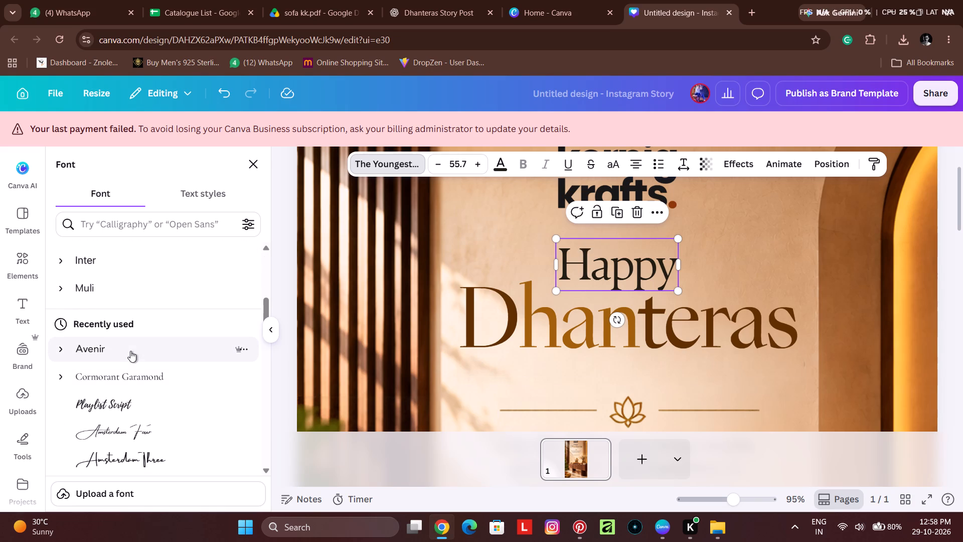
scroll(130, 351, down, 2)
scroll(161, 415, up, 4)
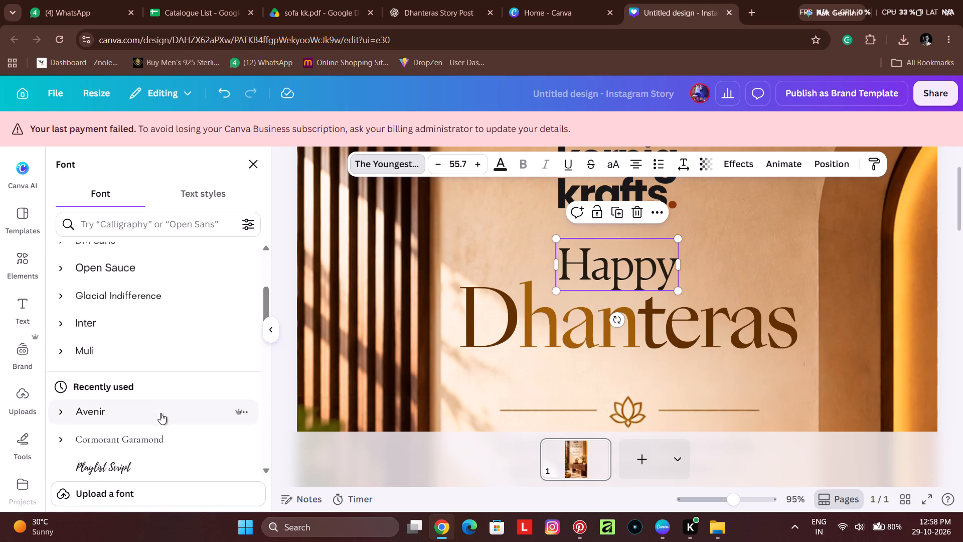
scroll(160, 413, up, 1)
scroll(127, 320, up, 1)
click(114, 341)
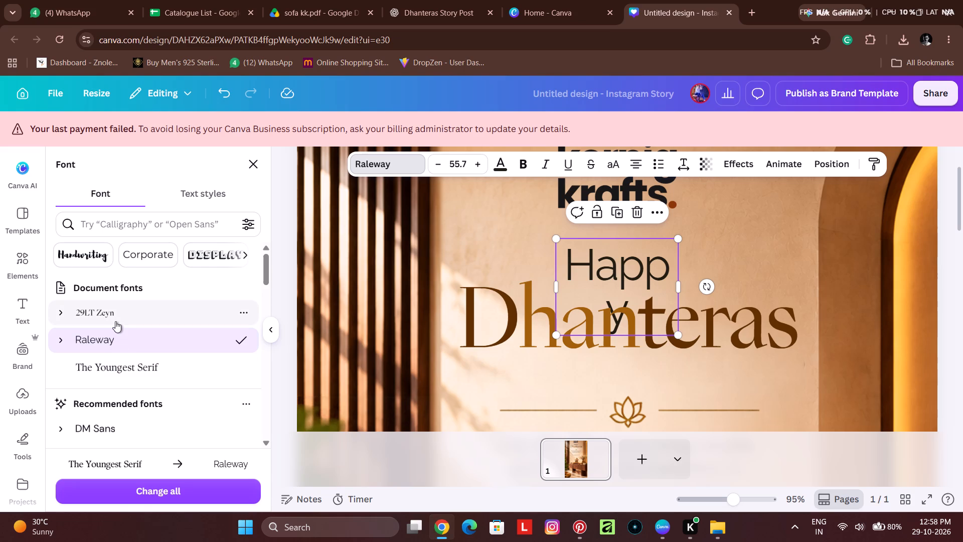
scroll(115, 321, up, 2)
click(115, 321)
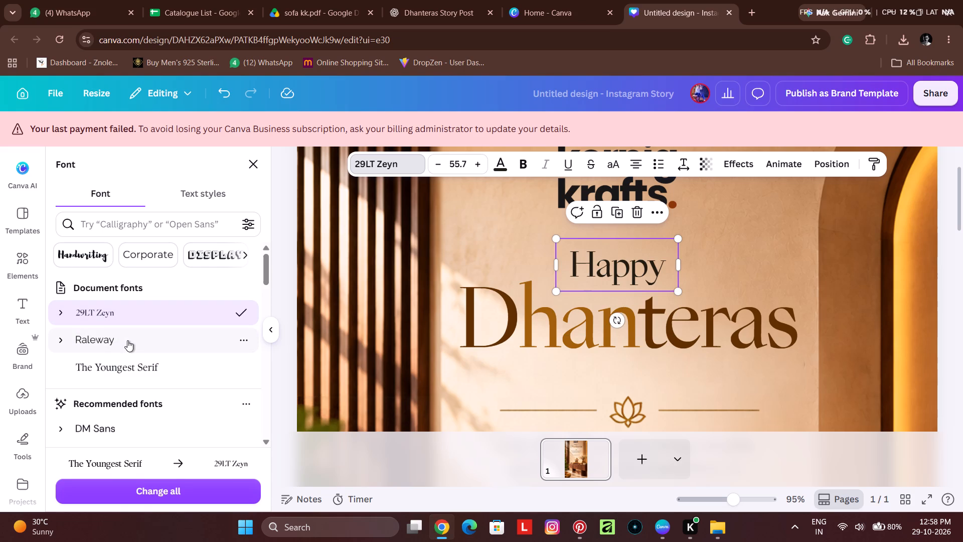
click(127, 341)
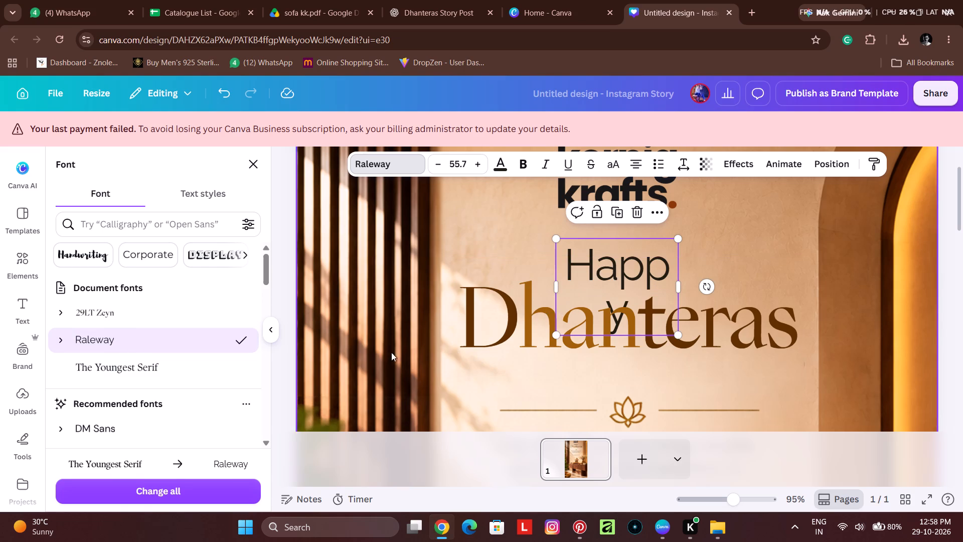
click(175, 318)
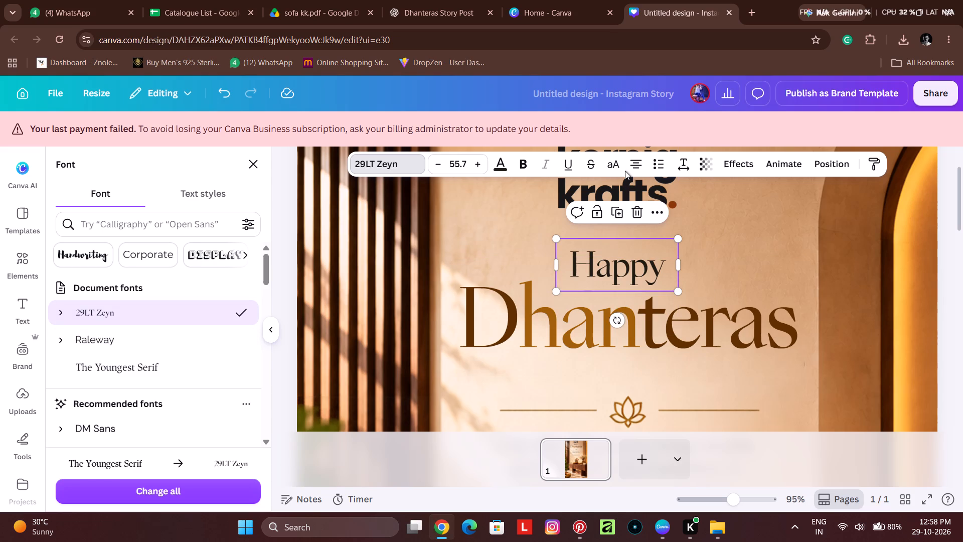
Convert the "Happy" text to uppercase.
click(623, 170)
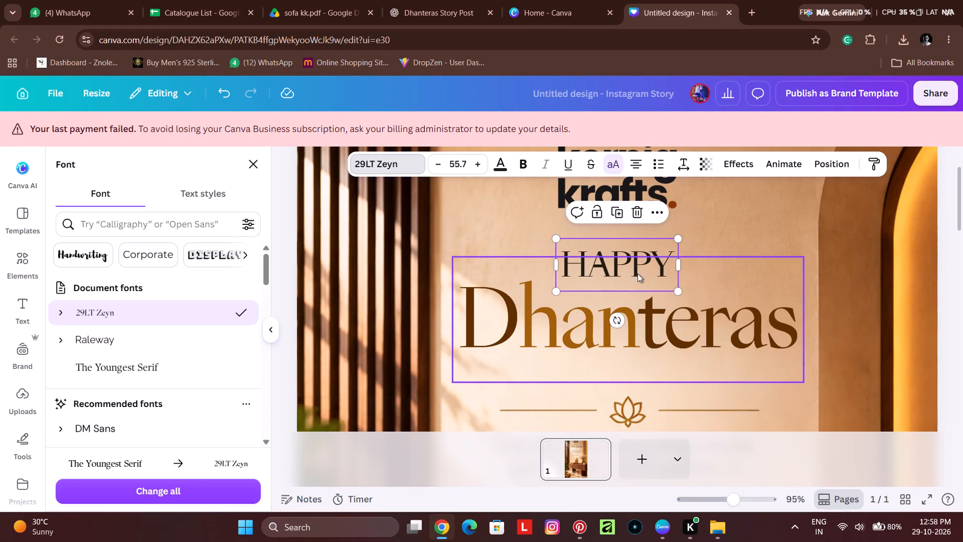
click(779, 222)
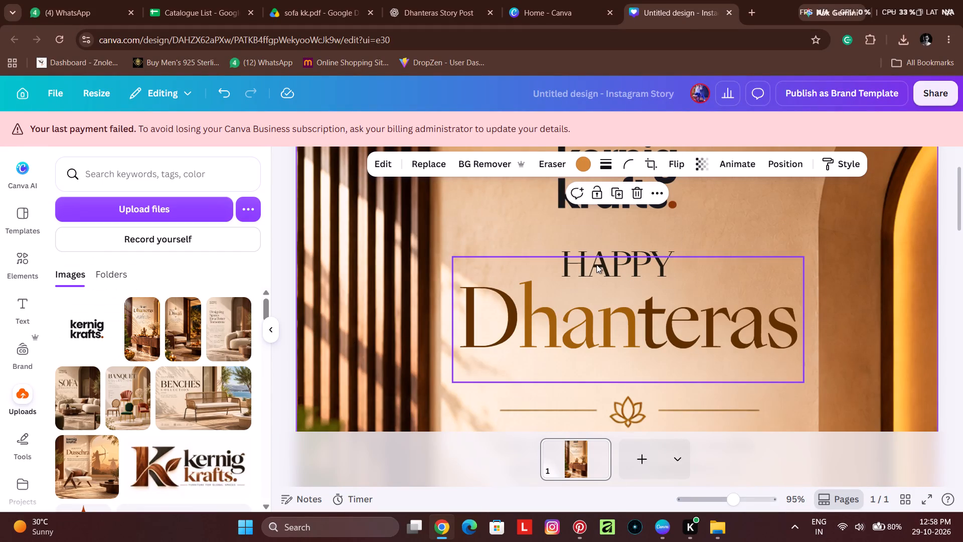
Move the "HAPPY" text slightly down so it sits just above "Dhanteras", keeping it in line with the logo.
click(626, 247)
drag(632, 251, 633, 261)
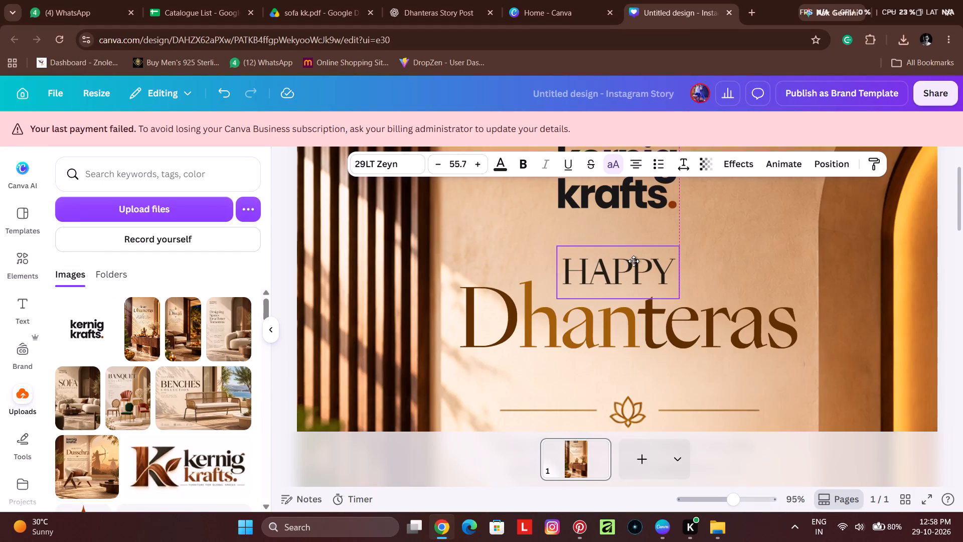
drag(633, 261, 634, 261)
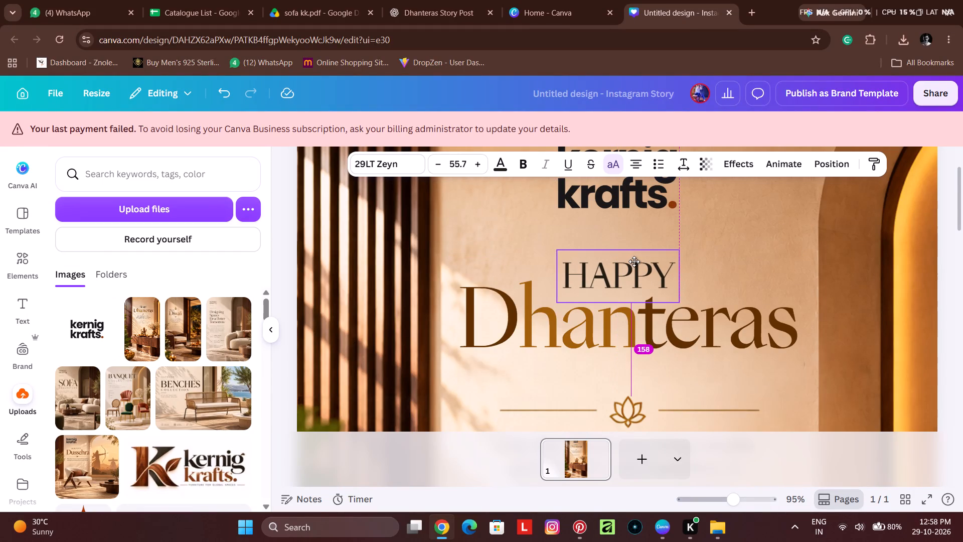
drag(634, 261, 630, 261)
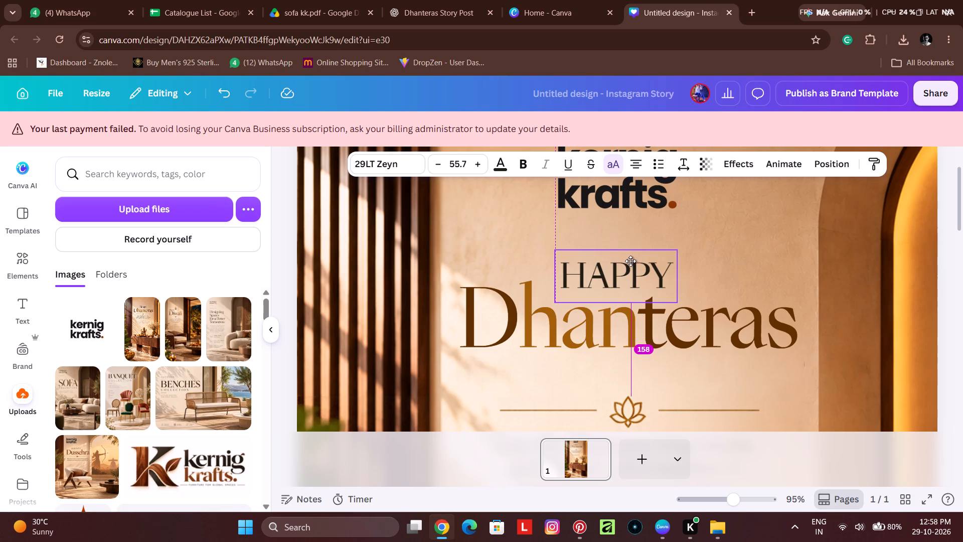
drag(630, 261, 632, 261)
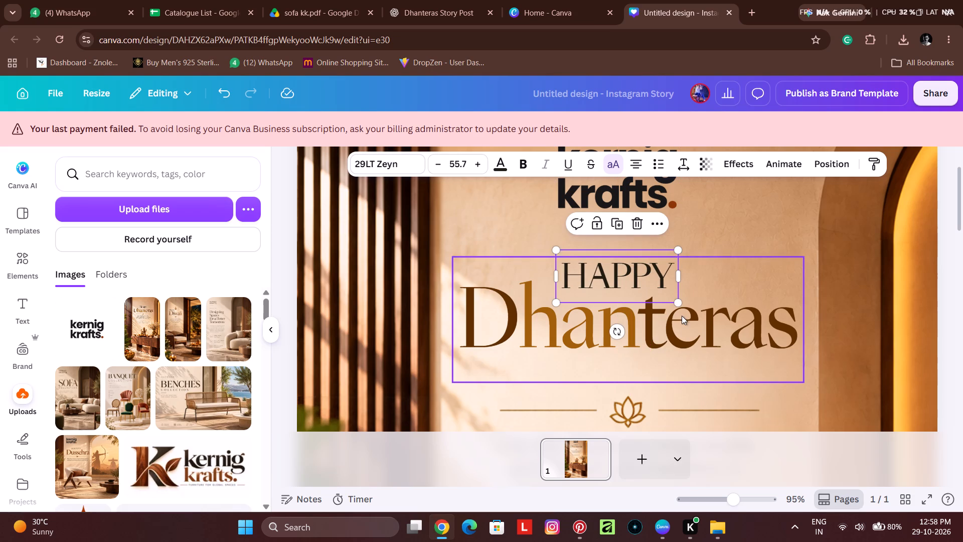
Align the "HAPPY" and "Dhanteras" texts to each other's horizontal centre.
shift+click(682, 316)
right_click(679, 316)
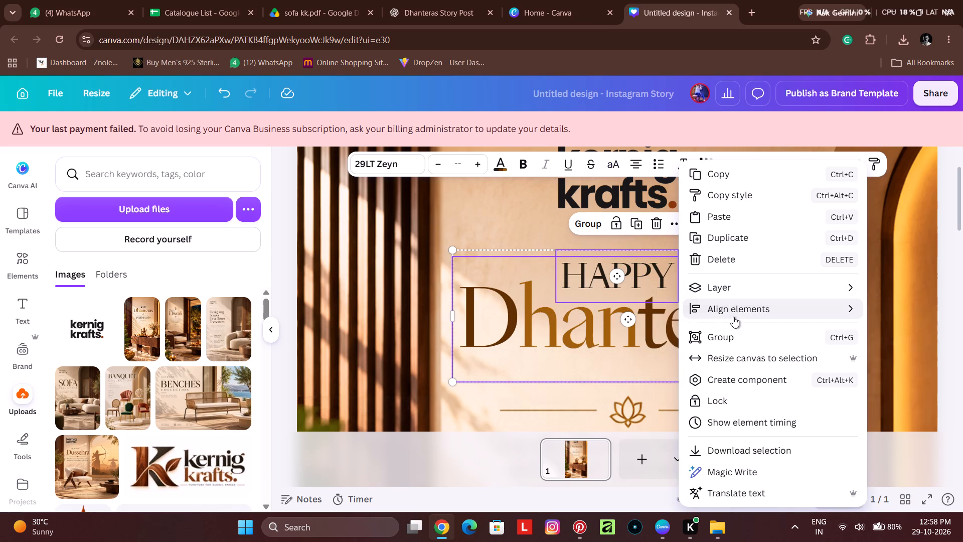
click(910, 340)
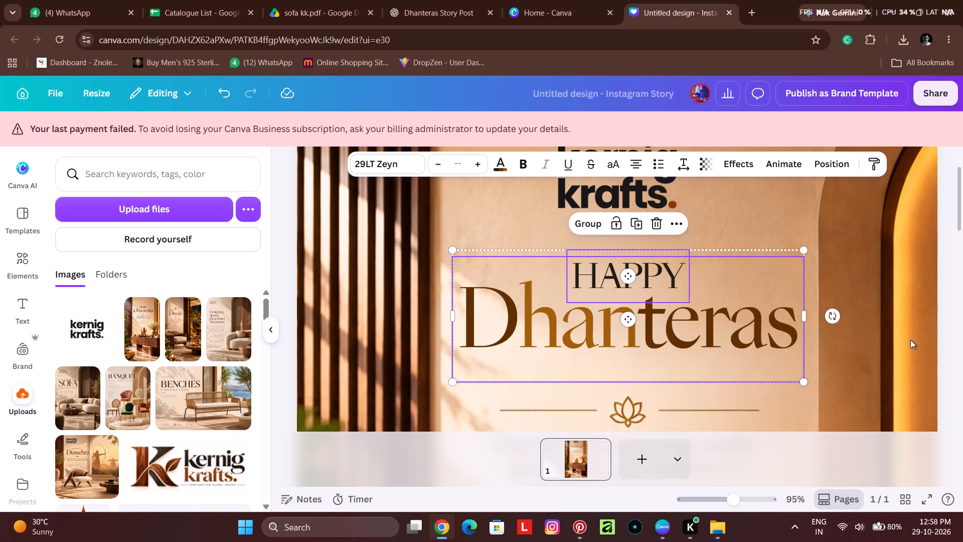
right_click(708, 298)
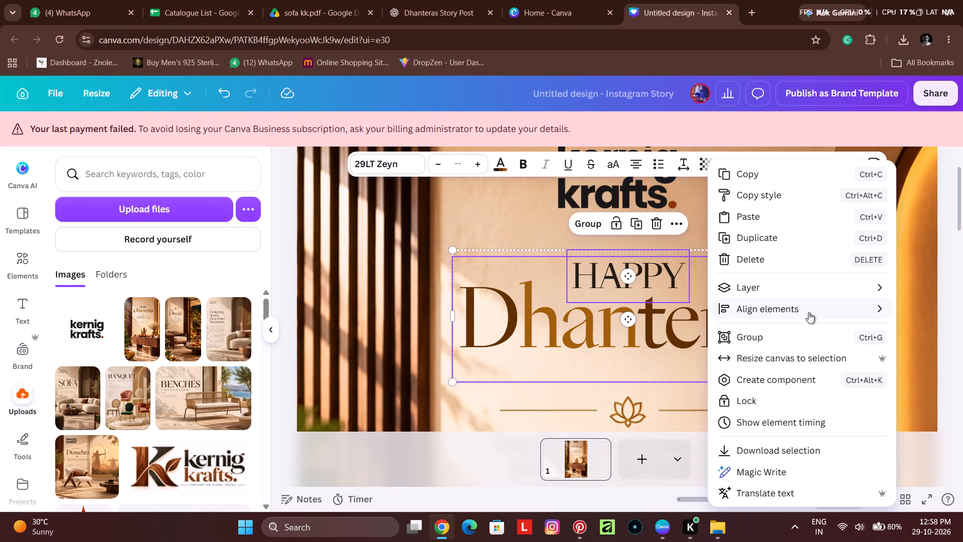
click(497, 227)
ctrl+scroll(539, 250, down, 3)
click(360, 254)
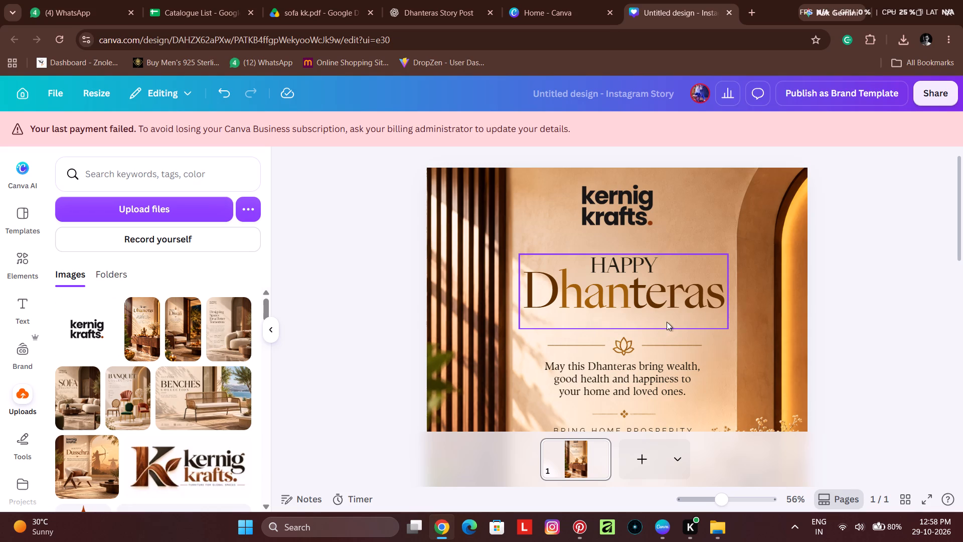
Send the "Dhanteras" text backward one layer so the overlapping "HAPPY" text can be selected.
click(647, 263)
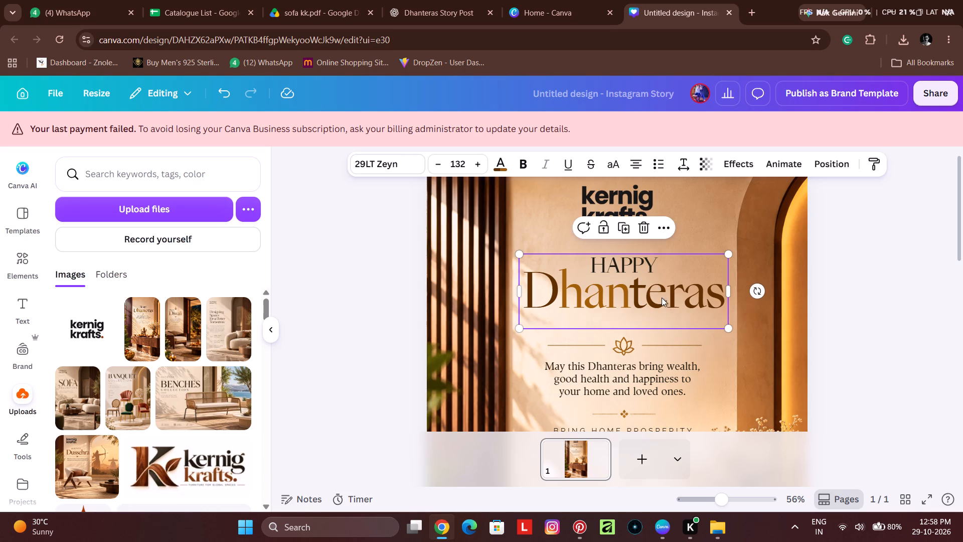
click(699, 229)
click(655, 297)
right_click(660, 286)
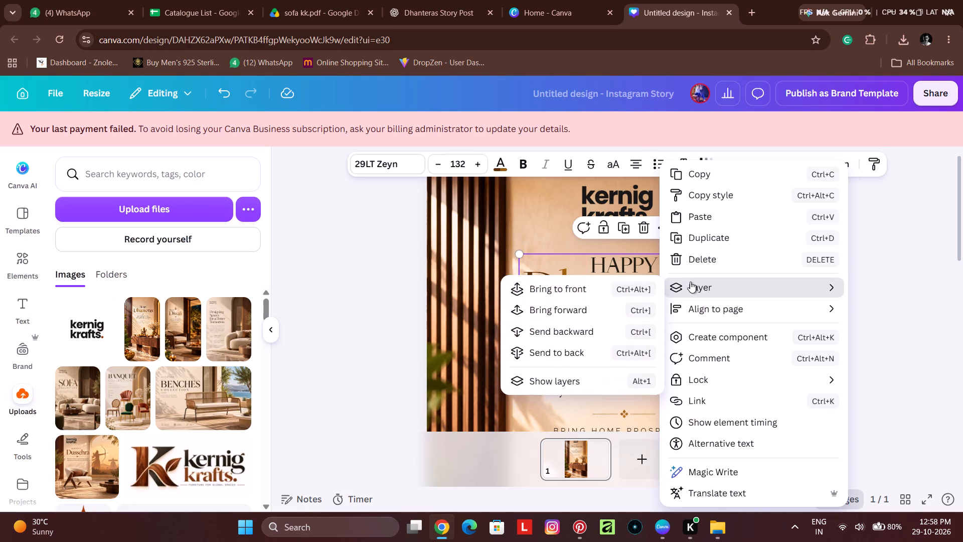
click(588, 326)
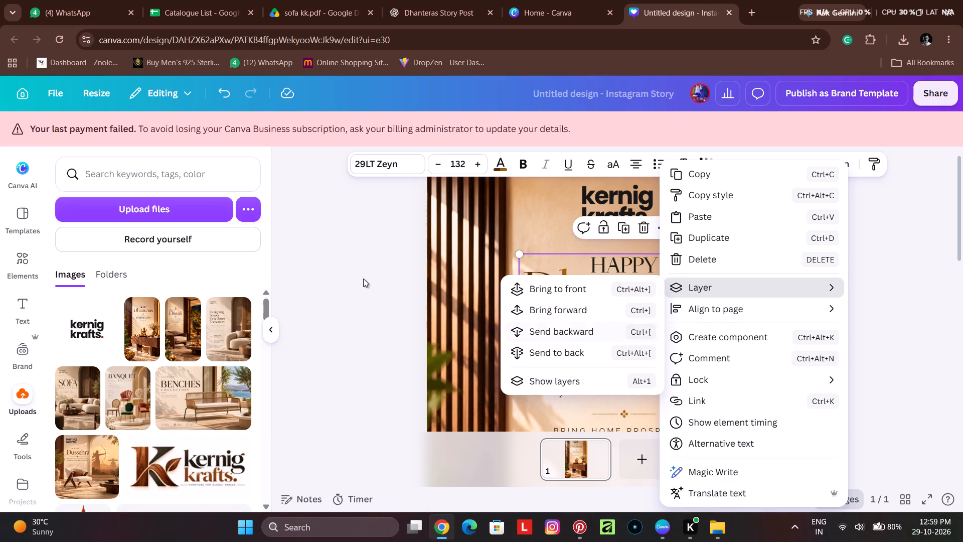
click(361, 278)
Group the "HAPPY" and "Dhanteras" texts together.
click(624, 272)
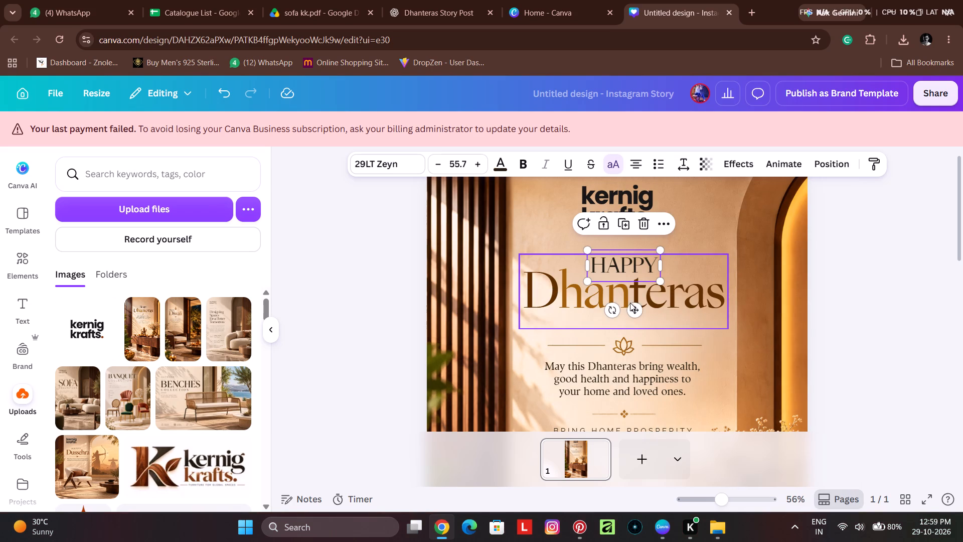
shift+click(655, 294)
right_click(665, 298)
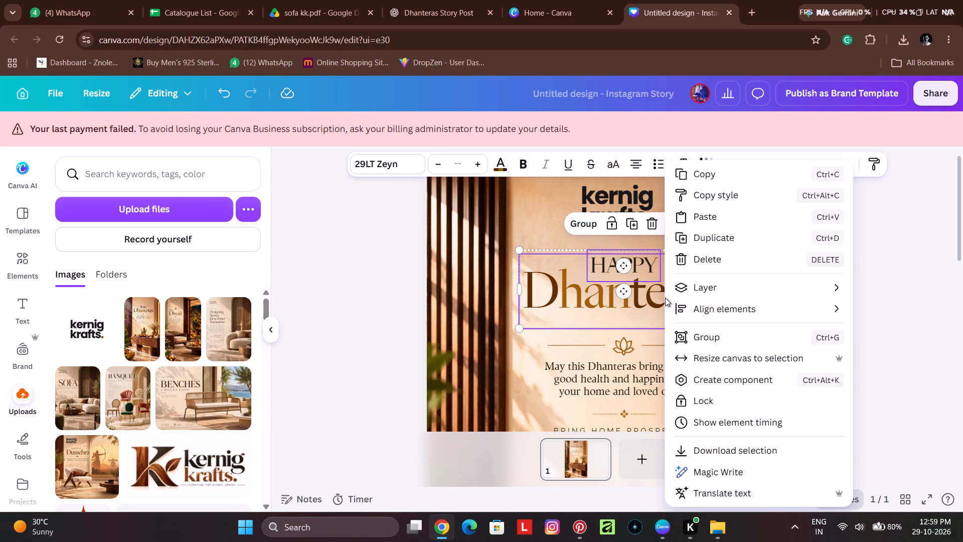
click(587, 230)
click(587, 230)
click(401, 251)
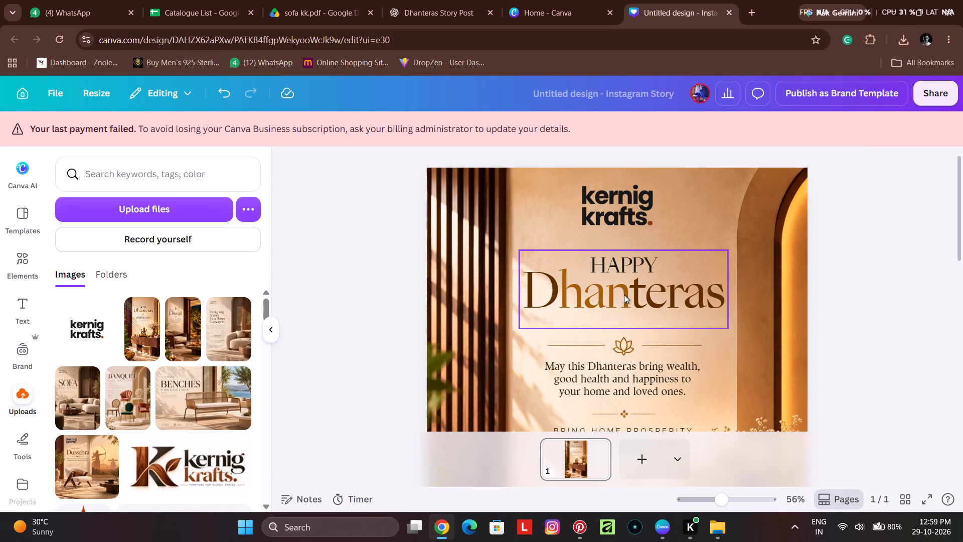
Align the grouped "HAPPY Dhanteras" greeting to the page's horizontal centre.
click(624, 295)
right_click(663, 278)
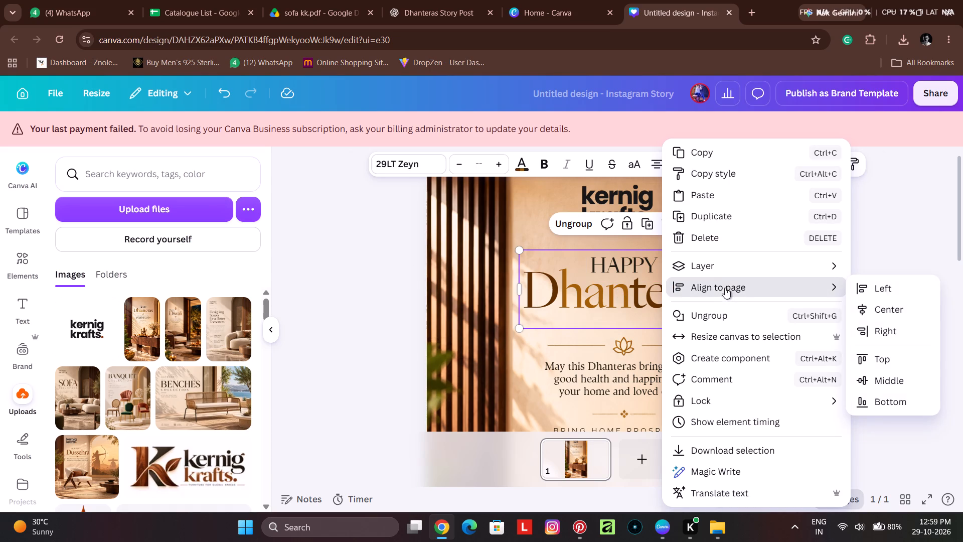
click(883, 302)
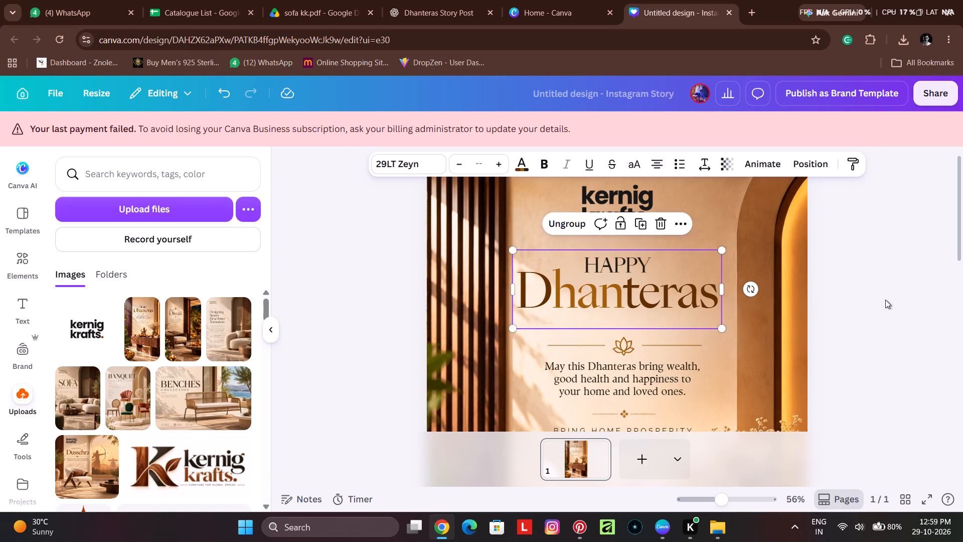
click(885, 300)
Check the kernig krafts logo's horizontal alignment to the page centre.
scroll(791, 409, up, 1)
click(619, 232)
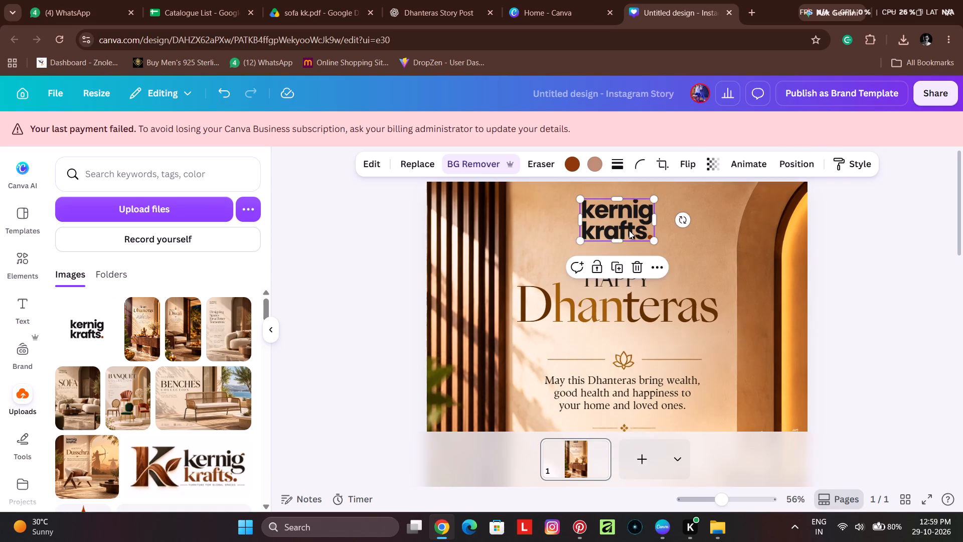
right_click(629, 230)
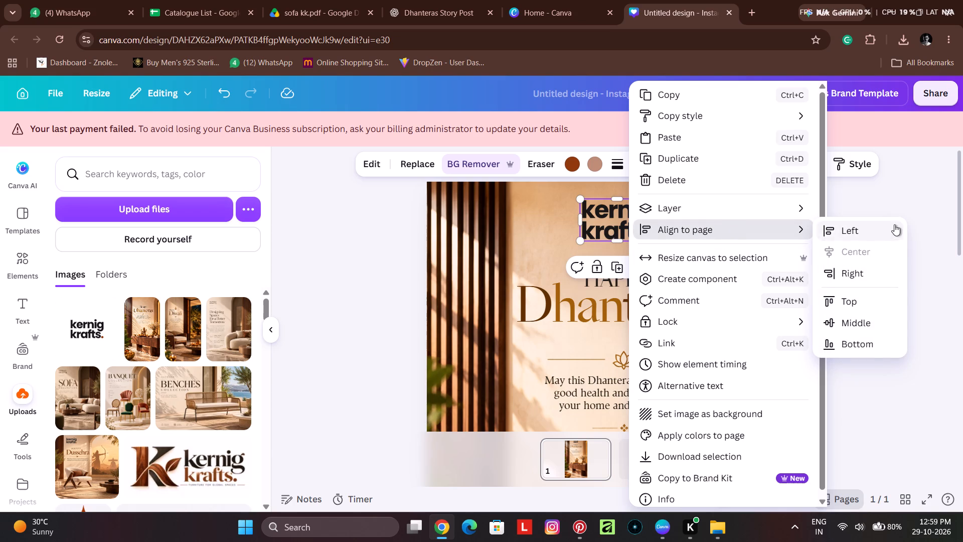
click(925, 186)
click(897, 262)
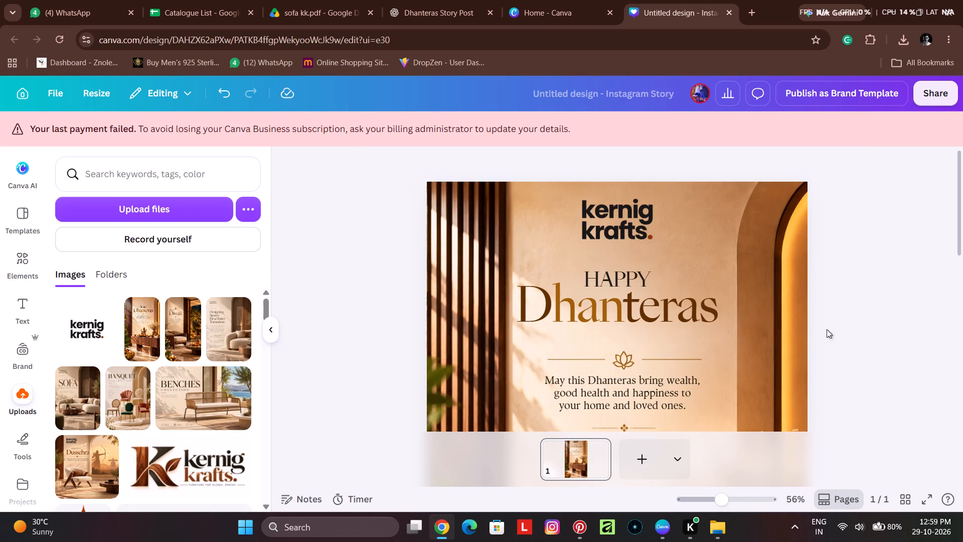
Move the grouped "HAPPY Dhanteras" greeting slightly up toward the logo, leaving more space above the lotus divider.
drag(652, 309, 652, 301)
click(856, 317)
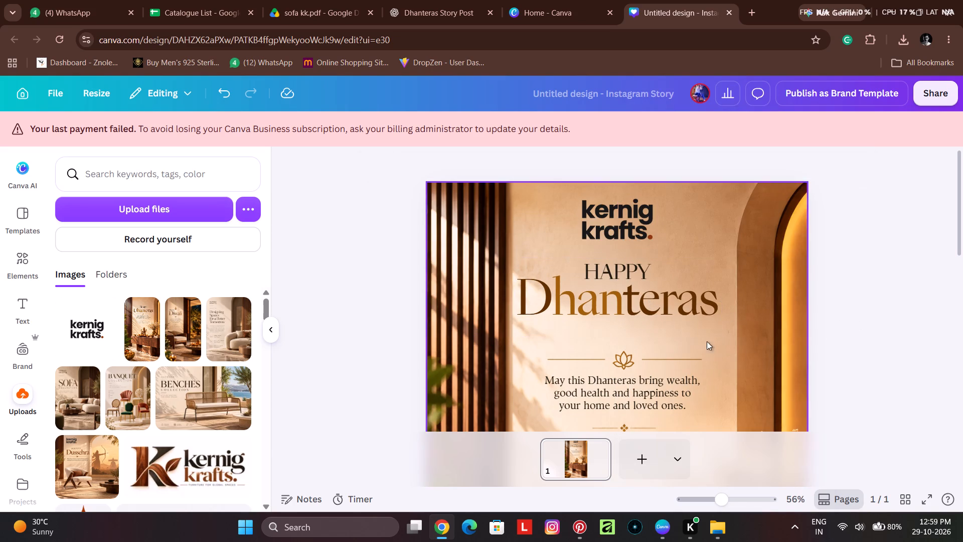
Move the lotus divider up to sit just below "Dhanteras", centred on the page.
click(664, 362)
drag(677, 359, 674, 351)
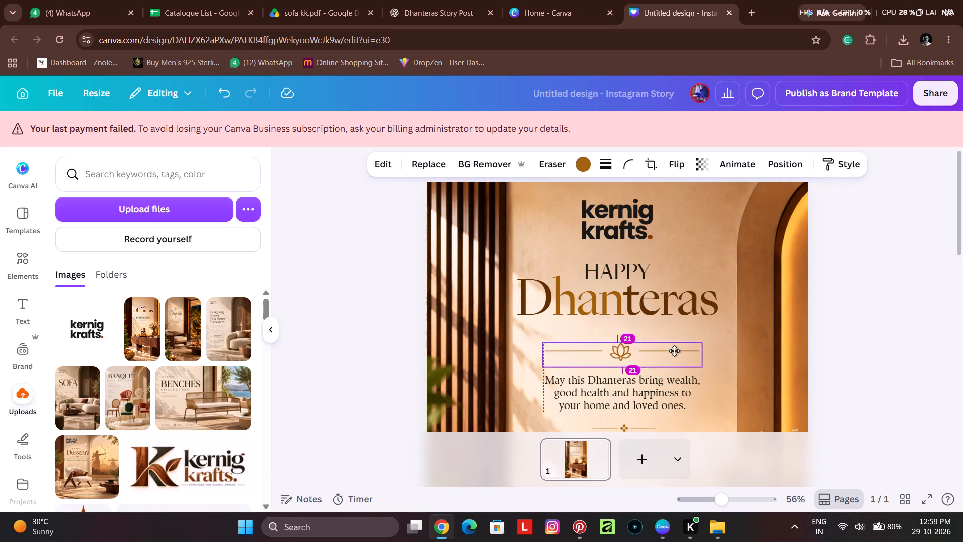
drag(674, 351, 672, 338)
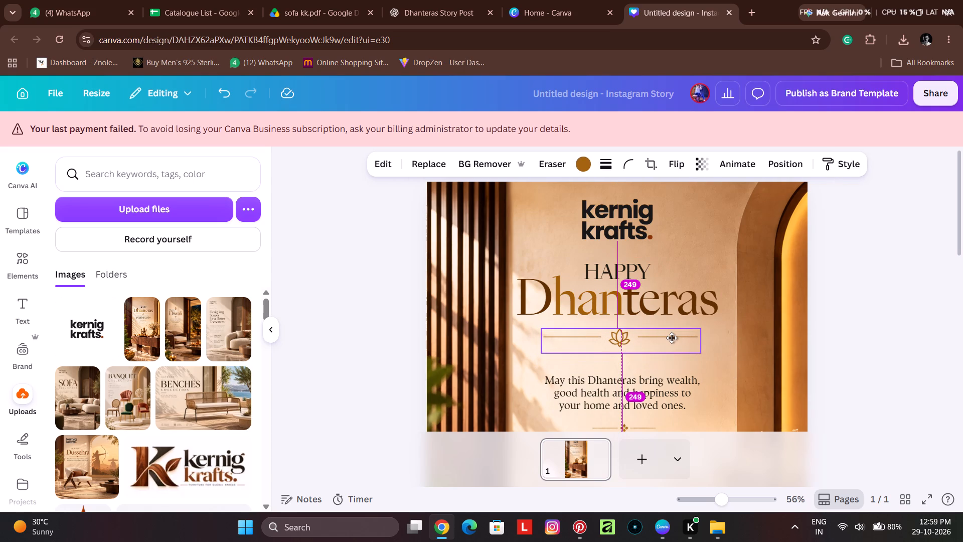
drag(672, 338, 671, 338)
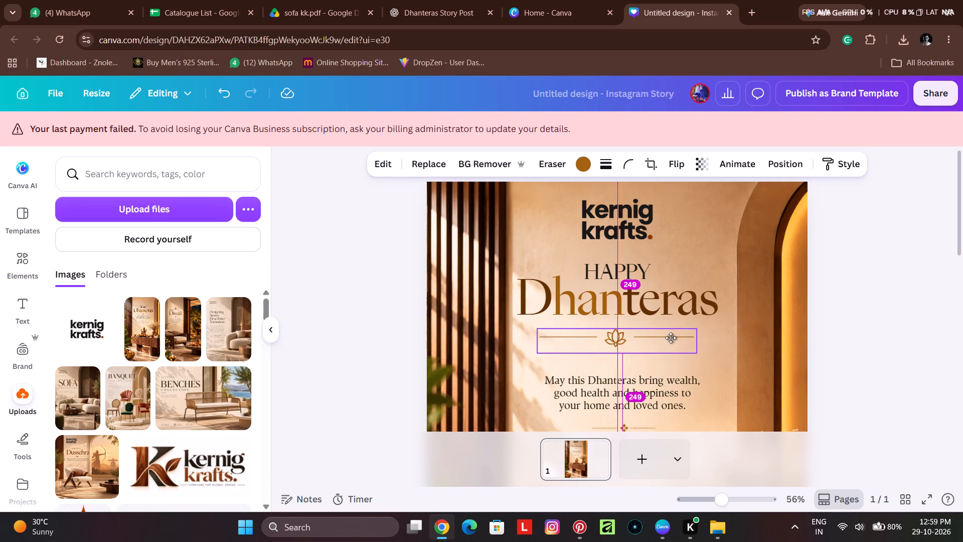
drag(671, 338, 670, 336)
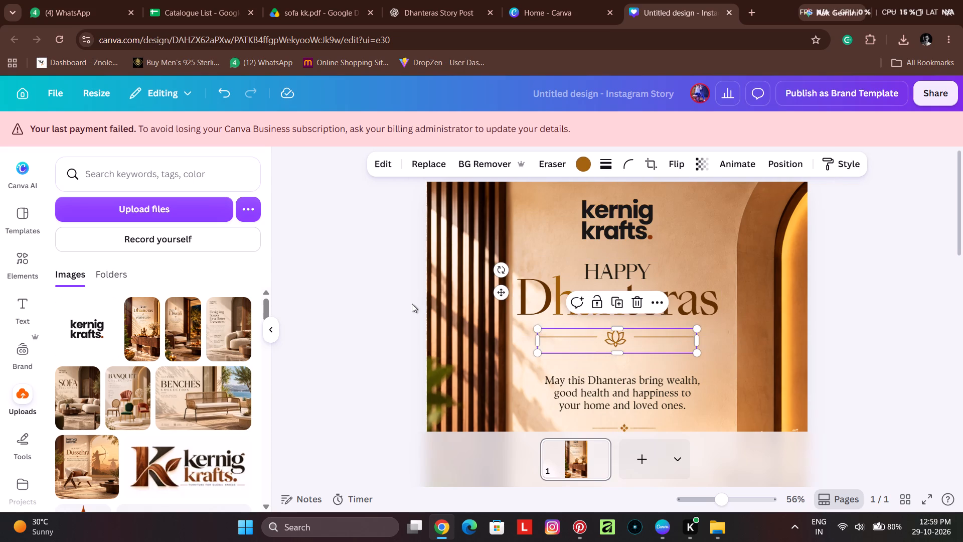
click(376, 285)
scroll(410, 280, down, 2)
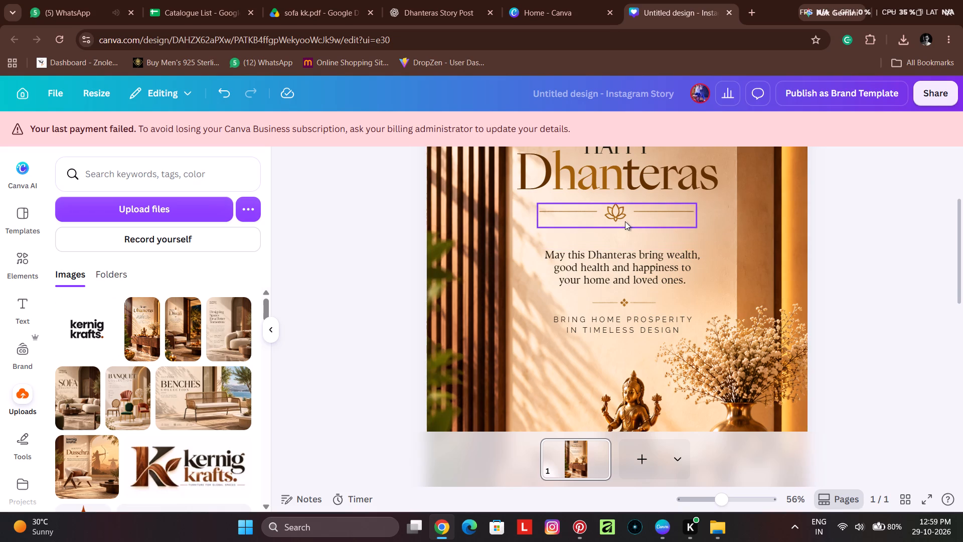
click(625, 221)
key(Up)
key(Up)
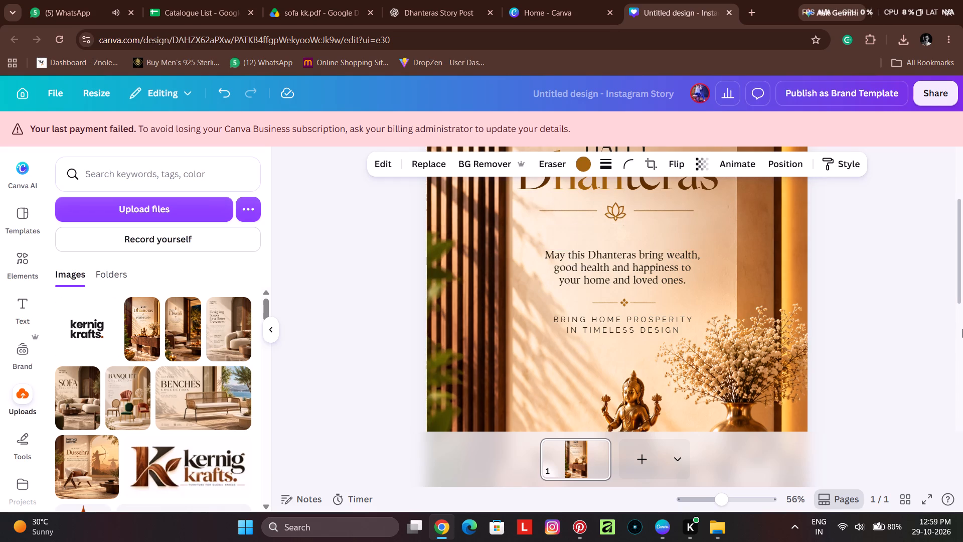
click(881, 331)
Move the "May this Dhanteras bring wealth" message up beneath the lotus divider and align it to the page's horizontal centre.
scroll(776, 370, up, 1)
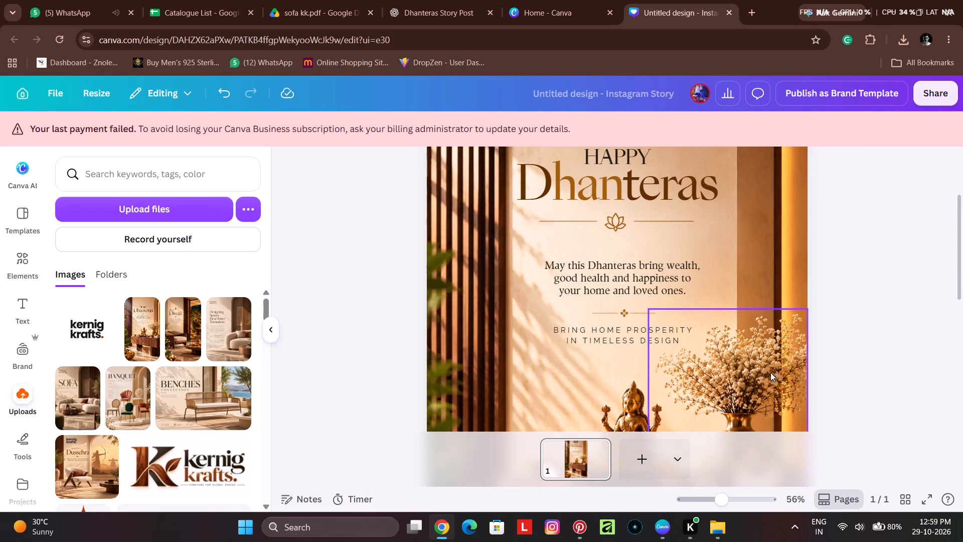
click(626, 335)
drag(656, 330, 657, 315)
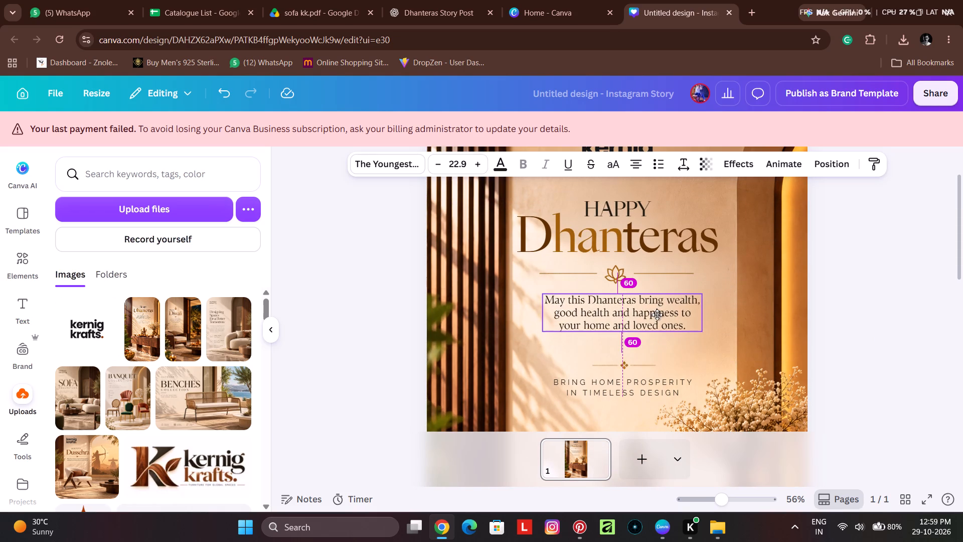
drag(657, 315, 652, 314)
right_click(652, 314)
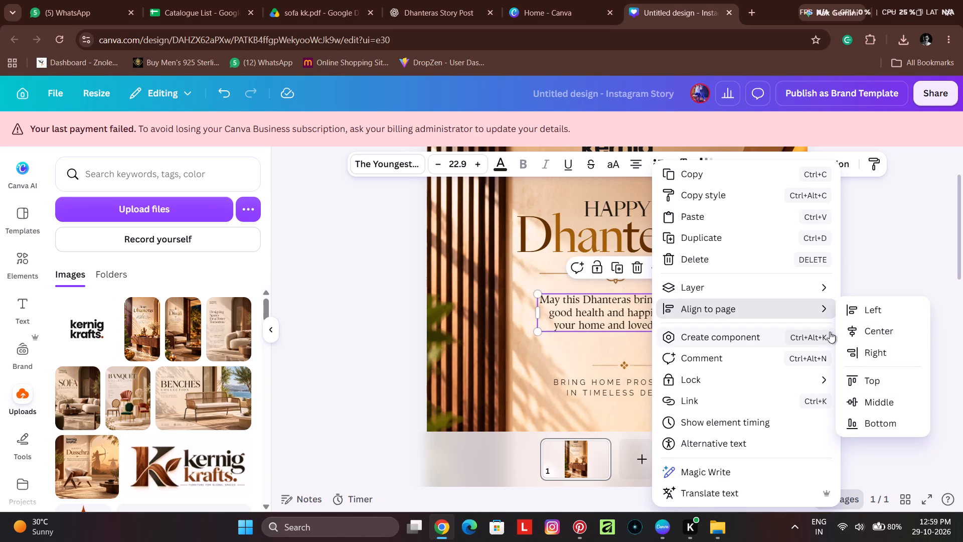
click(862, 333)
click(888, 275)
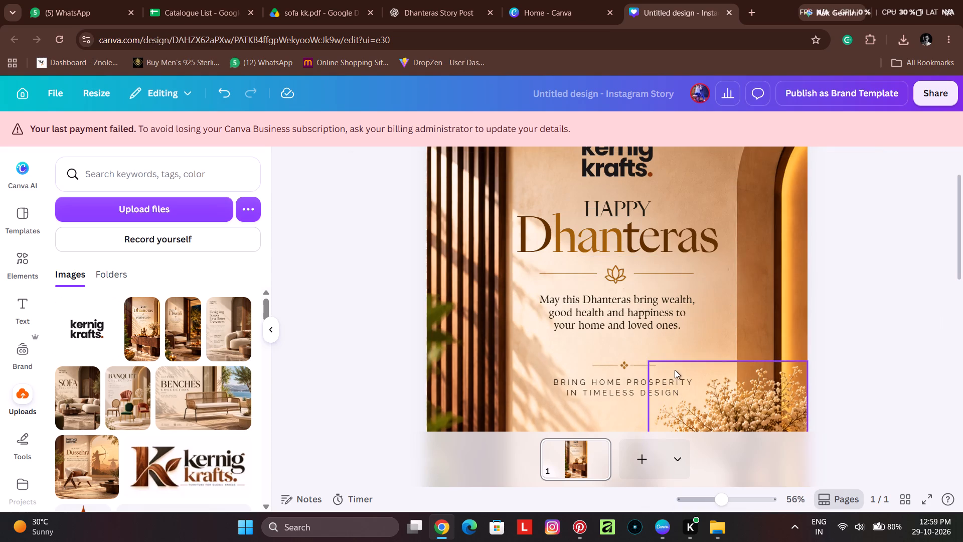
Move the small ornament divider up beneath the "May this Dhanteras bring wealth" message, roughly in line with its centre.
click(643, 367)
drag(645, 362, 638, 352)
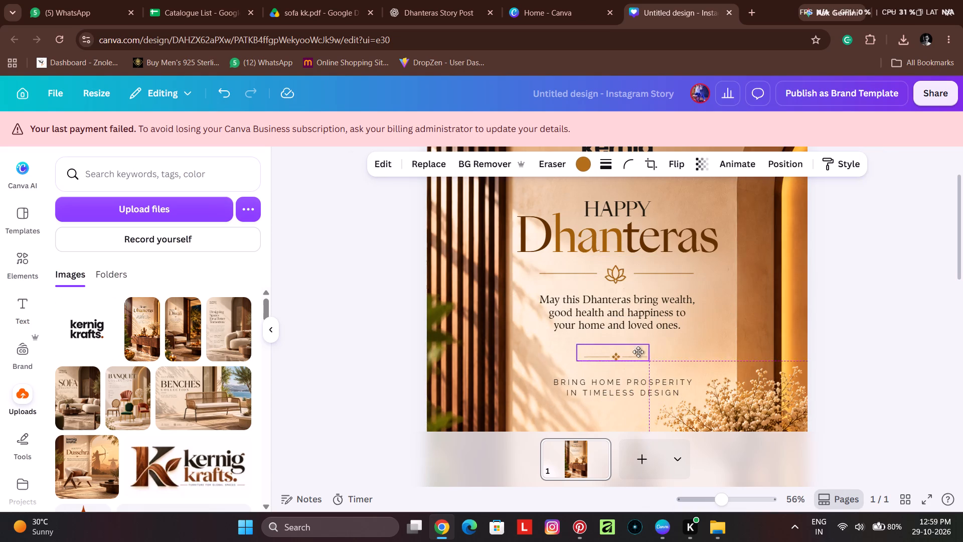
drag(638, 352, 634, 346)
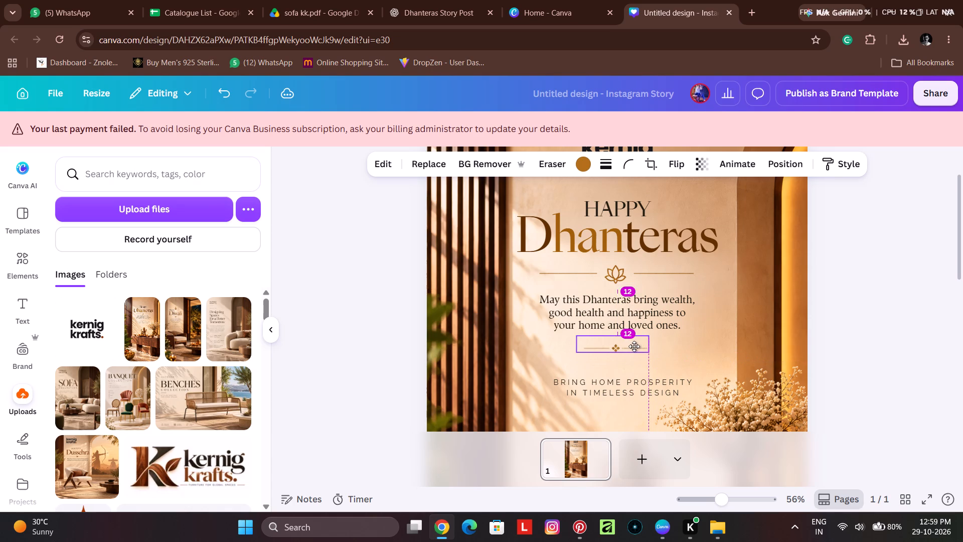
drag(634, 346, 635, 345)
click(846, 346)
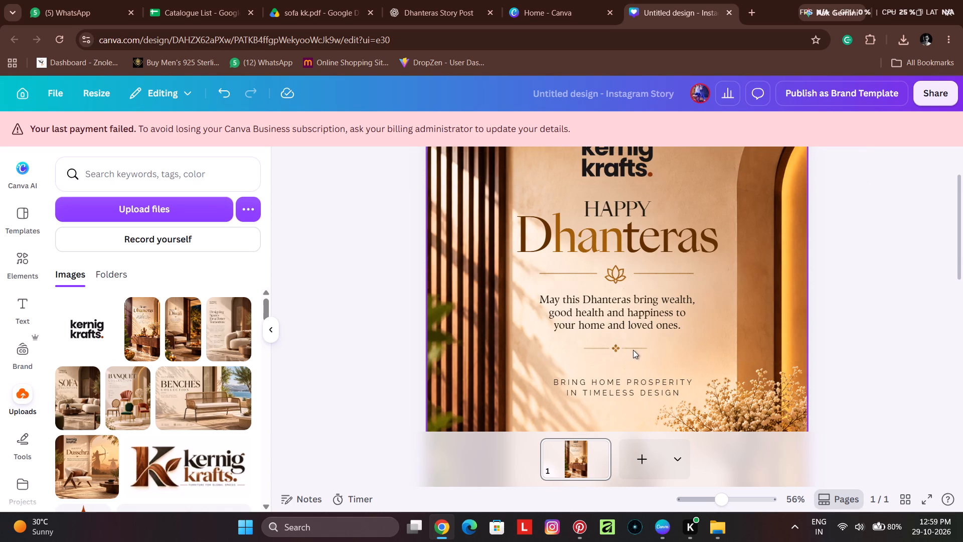
click(633, 350)
ctrl+scroll(911, 306, down, 2)
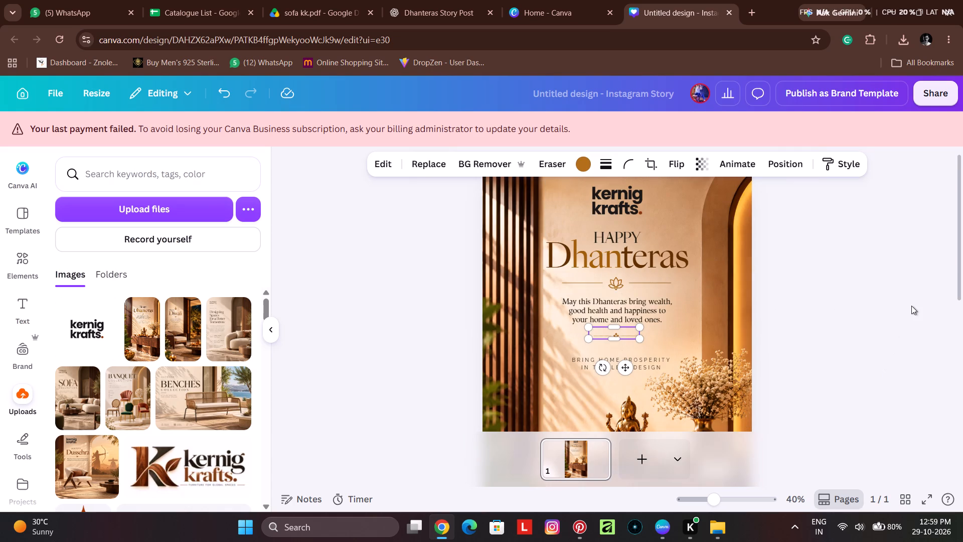
Move the "BRING HOME PROSPERITY IN TIMELESS DESIGN" tagline up beneath the ornament divider, centred on the page.
ctrl+scroll(659, 377, up, 3)
click(638, 362)
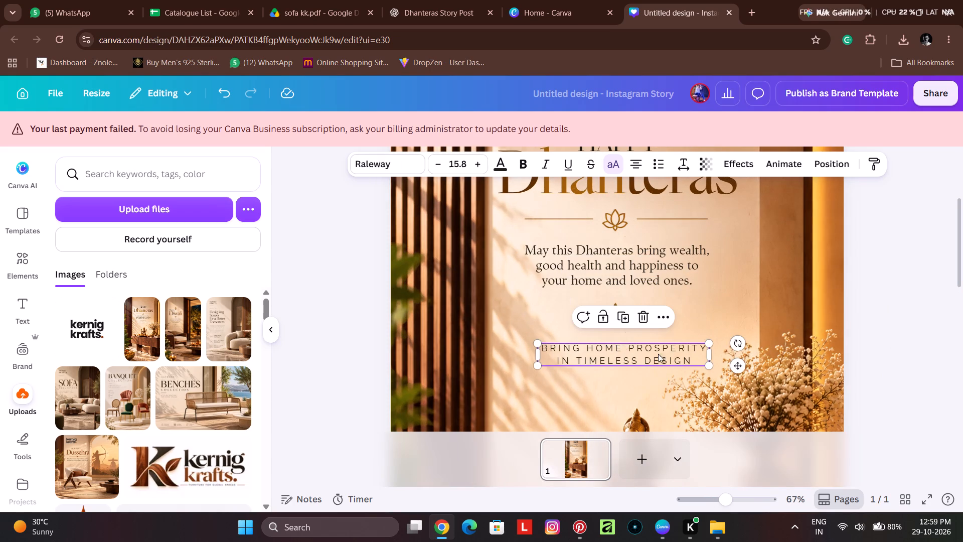
drag(673, 348, 665, 333)
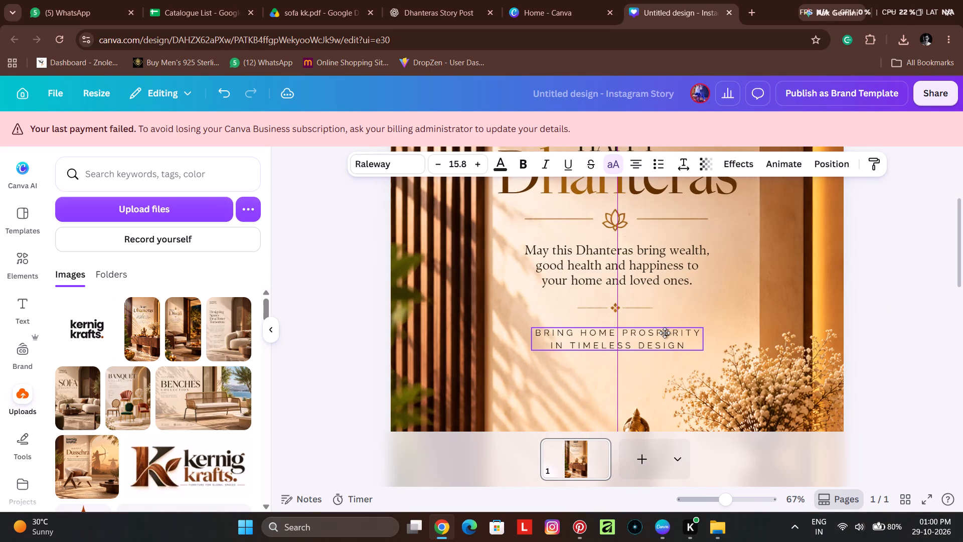
drag(665, 333, 666, 331)
click(907, 350)
Crop the empty top and left margins off the small ornament divider's frame.
click(613, 298)
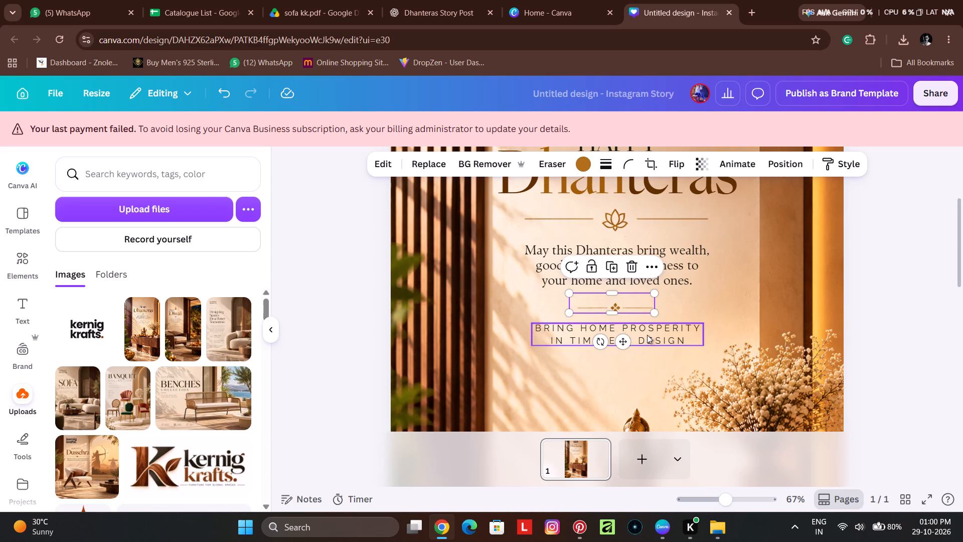
ctrl+scroll(573, 301, up, 4)
drag(633, 282, 634, 296)
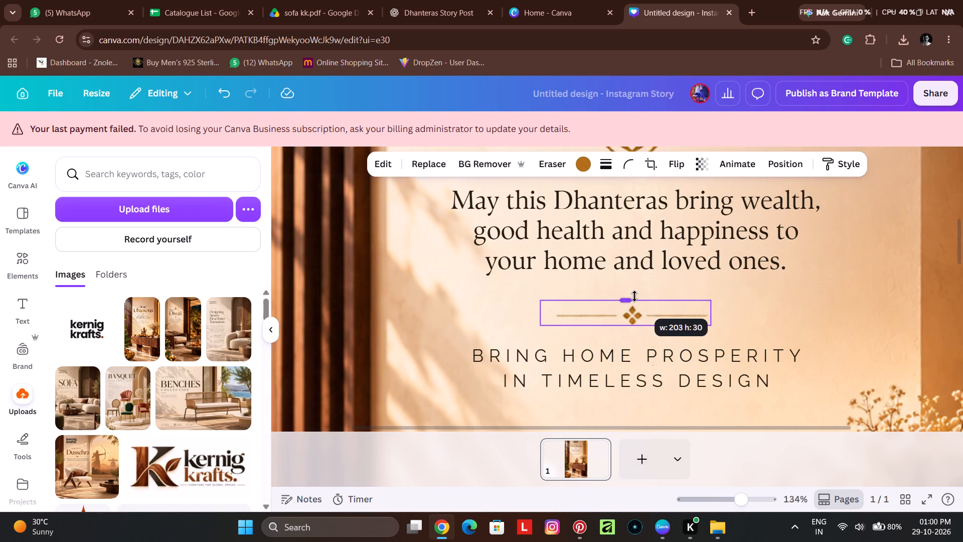
drag(634, 296, 635, 298)
drag(542, 317, 553, 316)
click(524, 316)
Nudge the small ornament divider up closer to the last line of the Dhanteras message.
click(619, 317)
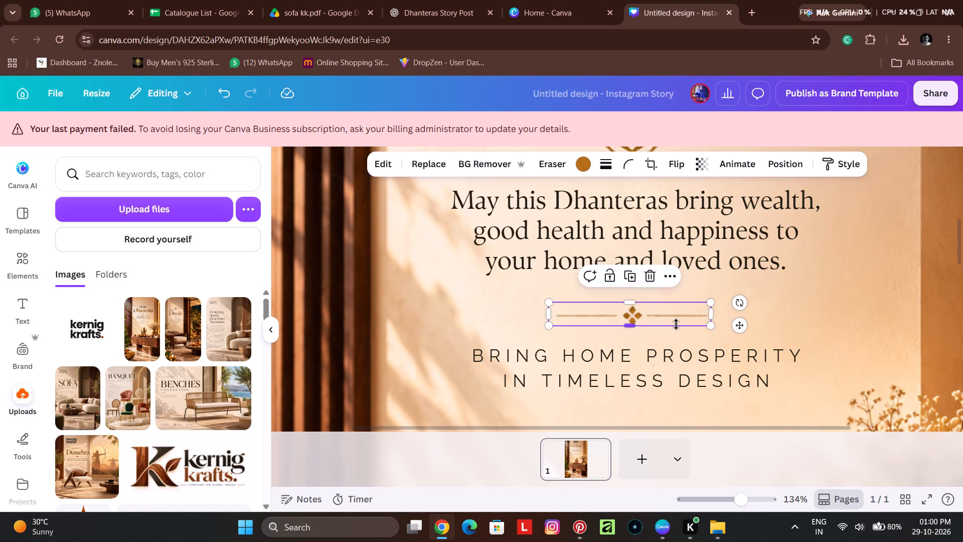
key(Up)
key(Up)
key(Up)
key(Up)
key(Up)
key(Up)
key(Up)
key(Up)
key(Up)
key(Up)
key(Up)
key(Up)
key(Up)
key(Up)
key(Up)
key(Up)
key(Up)
key(Up)
key(Up)
key(Up)
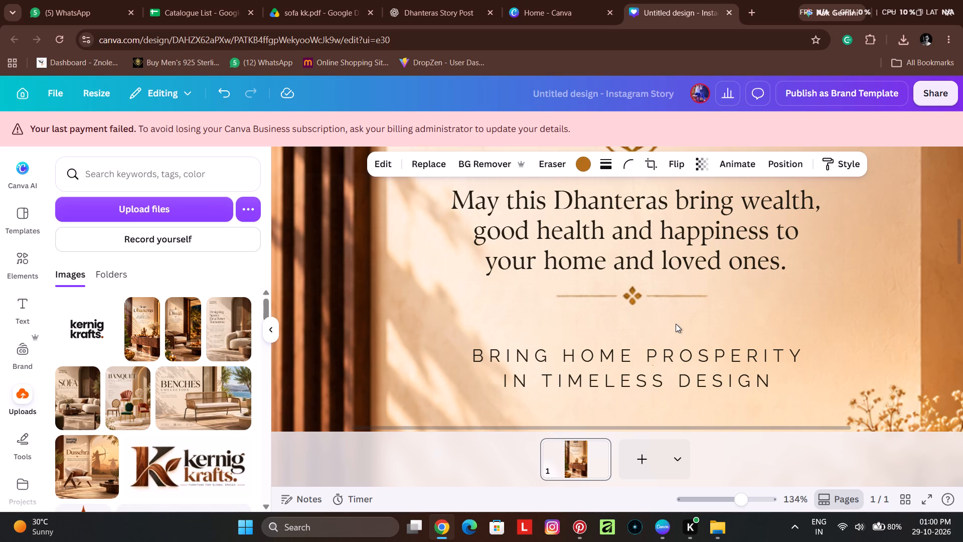
key(Down)
key(Down)
key(Down)
key(Down)
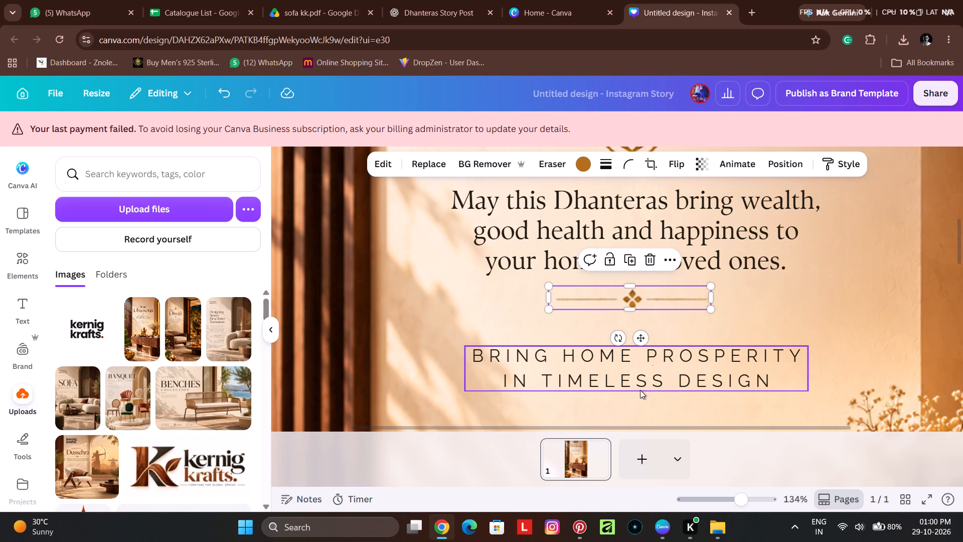
Nudge the "BRING HOME PROSPERITY IN TIMELESS DESIGN" tagline up until it sits close beneath the ornament divider.
click(678, 365)
key(Up)
key(Up)
key(Up)
key(Up)
key(Up)
key(Up)
key(Up)
key(Up)
key(Up)
key(Up)
key(Up)
key(Up)
key(Up)
key(Up)
key(Up)
key(Up)
key(Up)
key(Up)
key(Up)
key(Up)
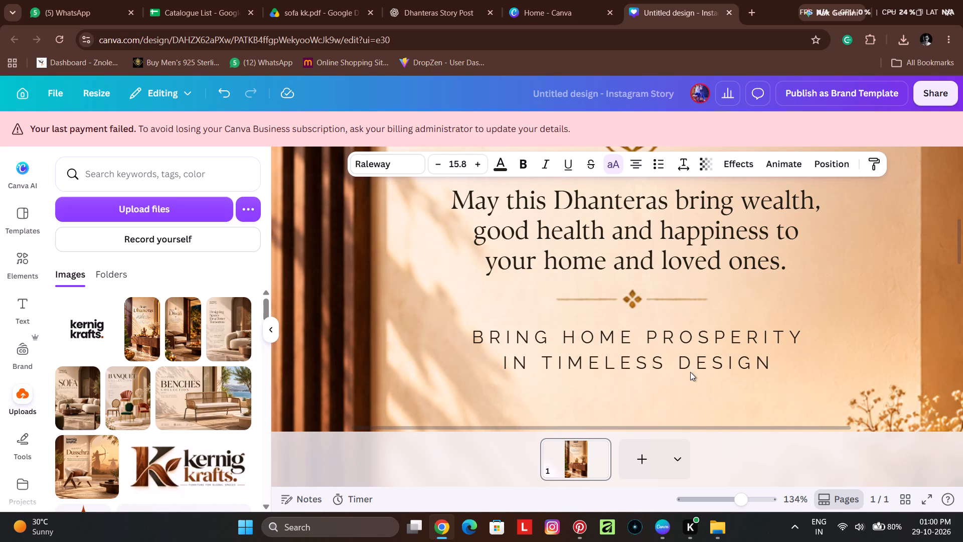
key(Up)
key(Up)
key(Up)
key(Up)
key(Up)
key(Up)
key(Up)
key(Up)
key(Up)
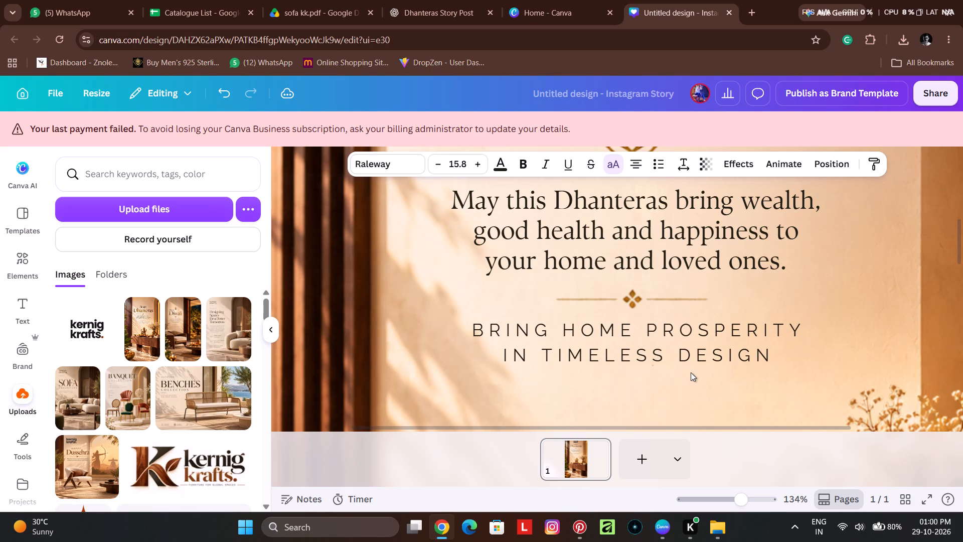
key(Up)
key(Up)
key(Down)
key(Down)
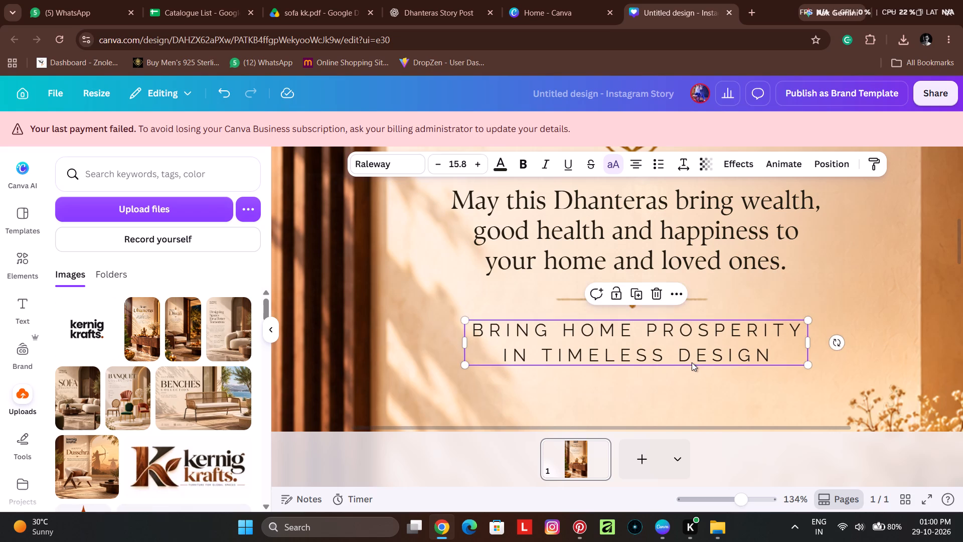
key(Up)
ctrl+scroll(691, 359, down, 4)
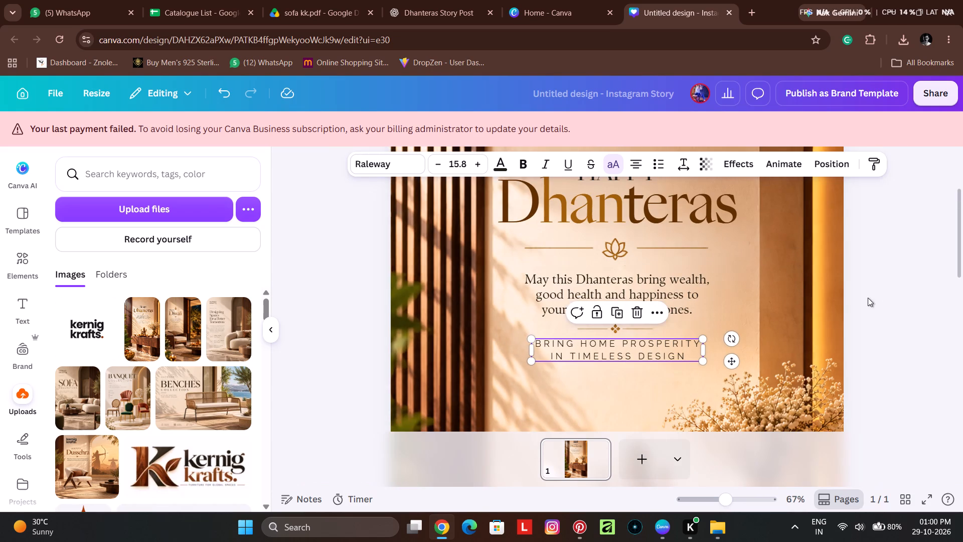
click(912, 279)
Select the greeting, both dividers, the message and the tagline together and nudge them slightly down from the logo.
ctrl+scroll(924, 304, down, 3)
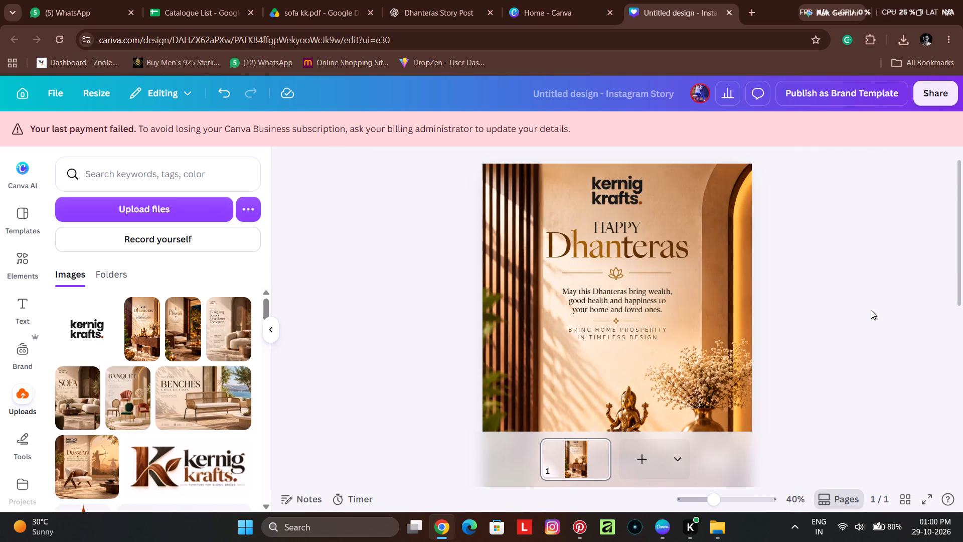
ctrl+scroll(865, 313, down, 1)
scroll(860, 314, down, 1)
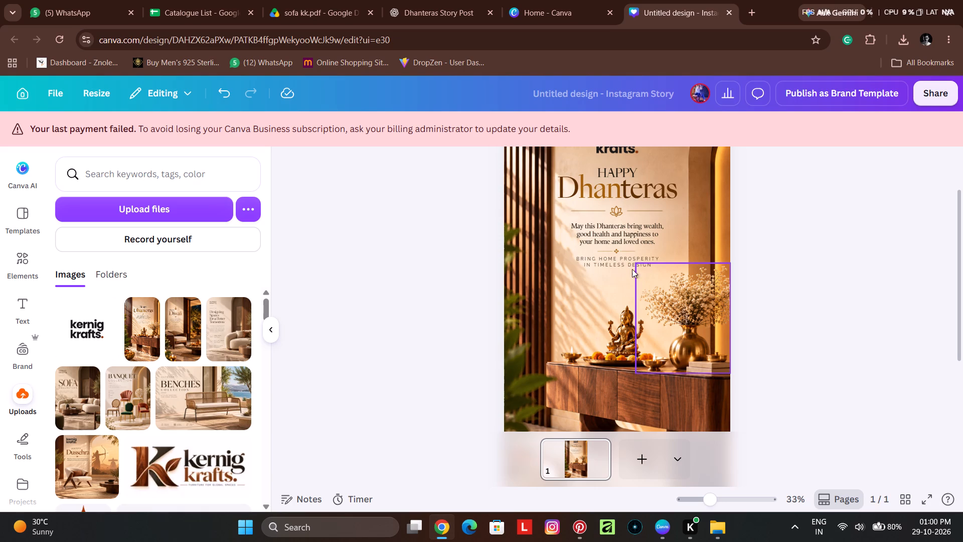
click(629, 182)
shift+click(622, 217)
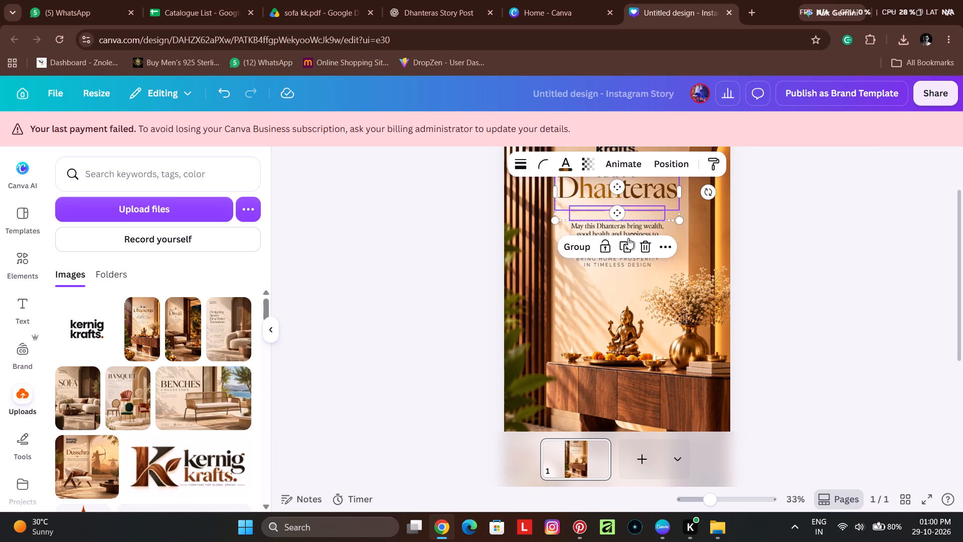
shift+click(633, 233)
shift+click(631, 249)
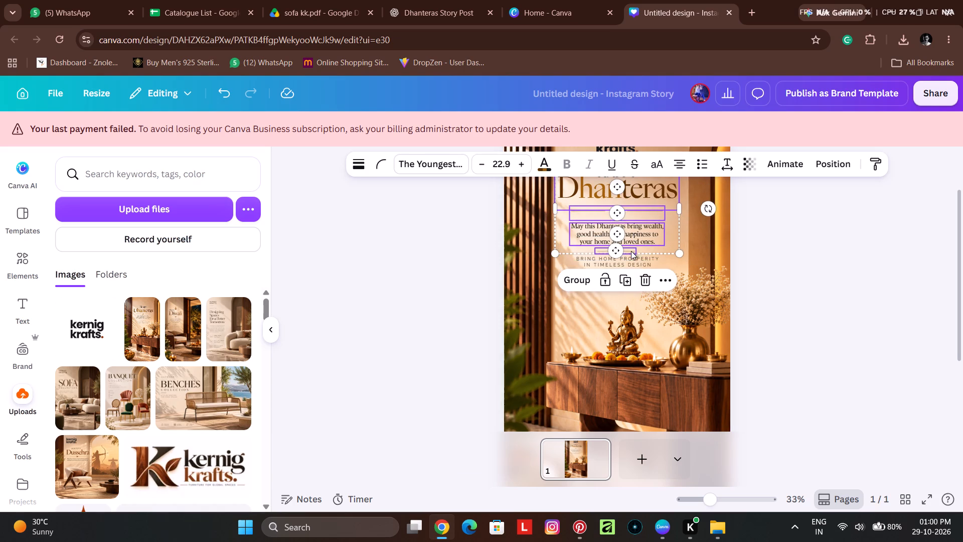
shift+click(636, 263)
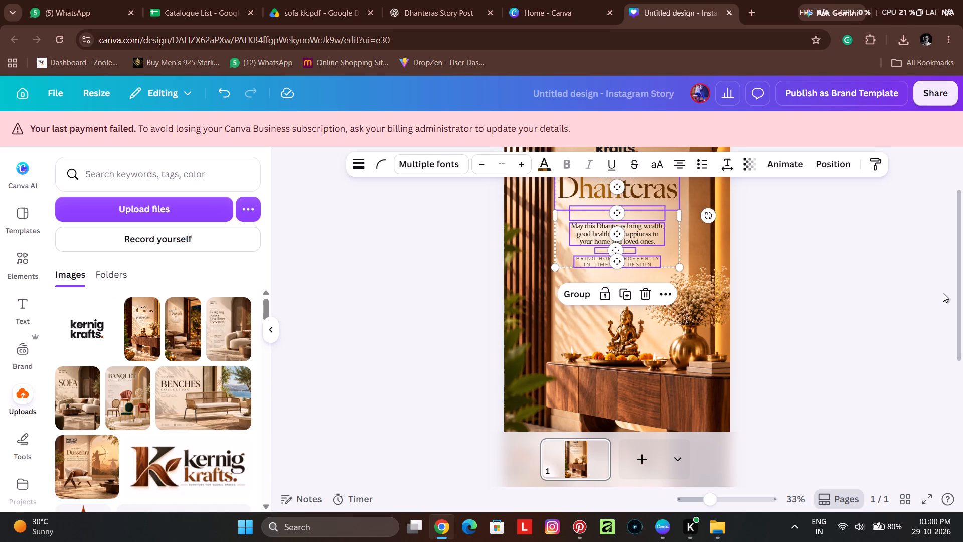
key(Down)
key(Down)
key(Down)
key(Down)
key(Down)
key(Down)
key(Down)
key(Down)
key(Down)
key(Down)
key(Down)
key(Down)
key(Down)
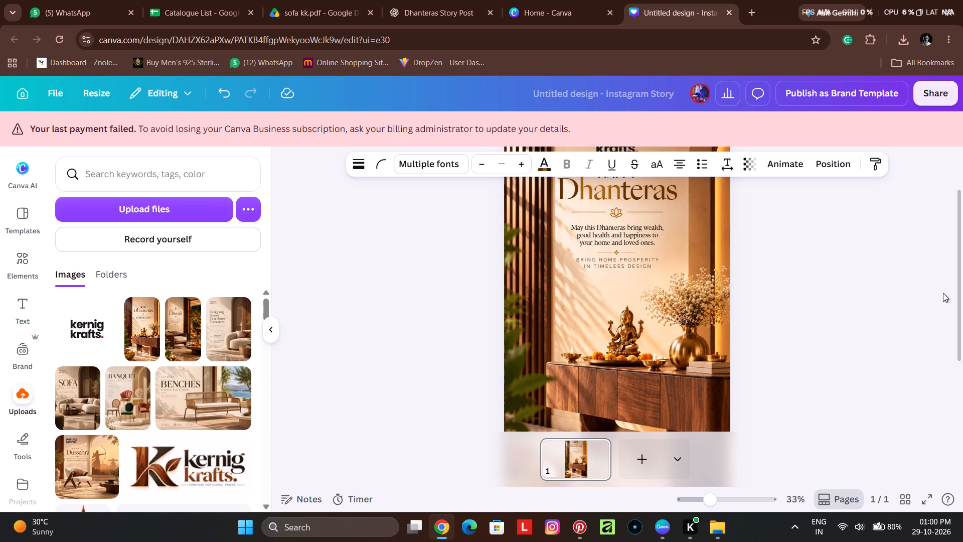
key(Down)
key(Down)
key(Down)
key(Down)
key(Down)
scroll(890, 263, up, 1)
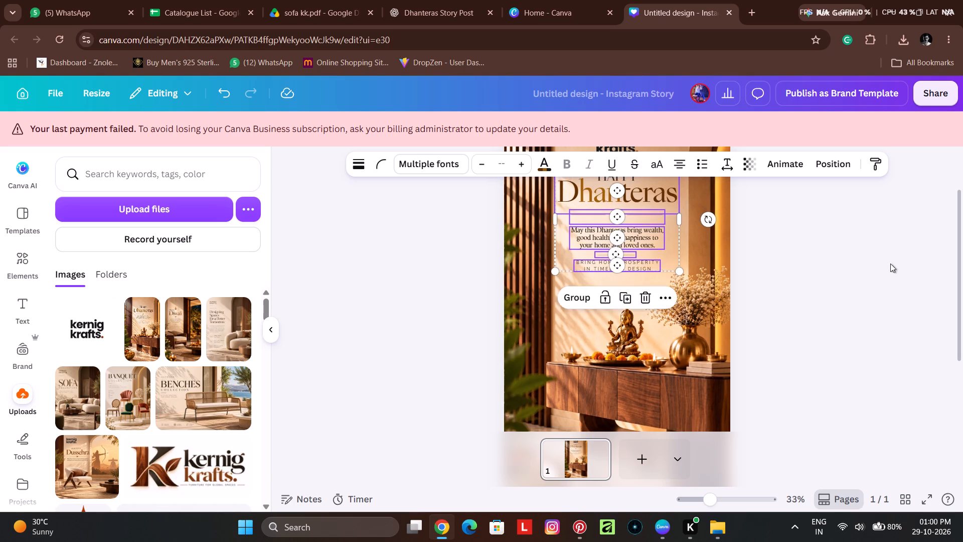
scroll(890, 263, up, 1)
key(Down)
key(Down)
key(Down)
key(Down)
key(Down)
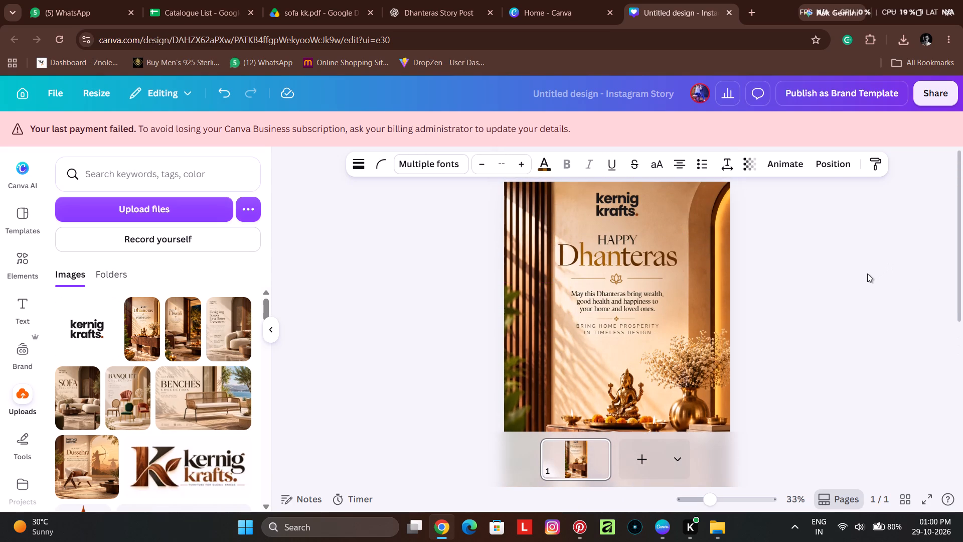
key(Up)
key(Up)
key(Up)
Fine-tune the selected greeting, dividers, message and tagline sideways until the block is centred under the logo, and lower it very slightly.
key(Right)
key(Right)
key(Right)
key(Right)
key(Right)
key(Right)
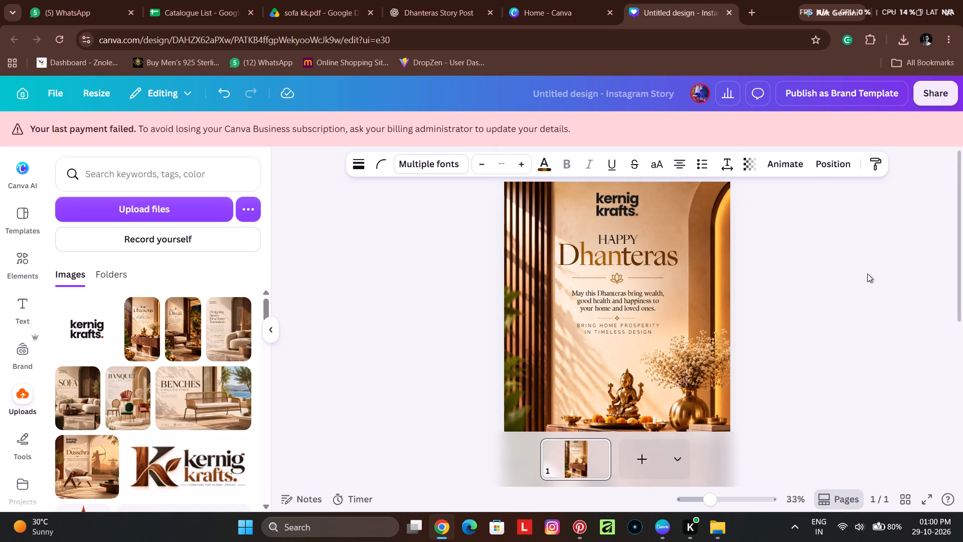
key(Right)
key(Right)
key(Right)
key(Right)
key(Right)
key(Left)
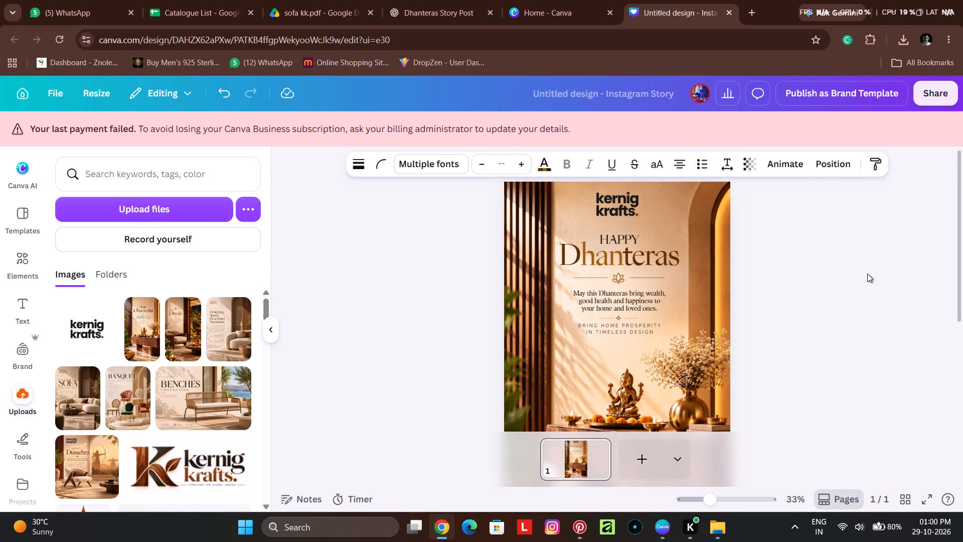
key(Left)
key(Left)
key(Left)
key(Left)
key(Left)
key(Left)
key(Left)
key(Left)
key(Left)
key(Left)
key(Left)
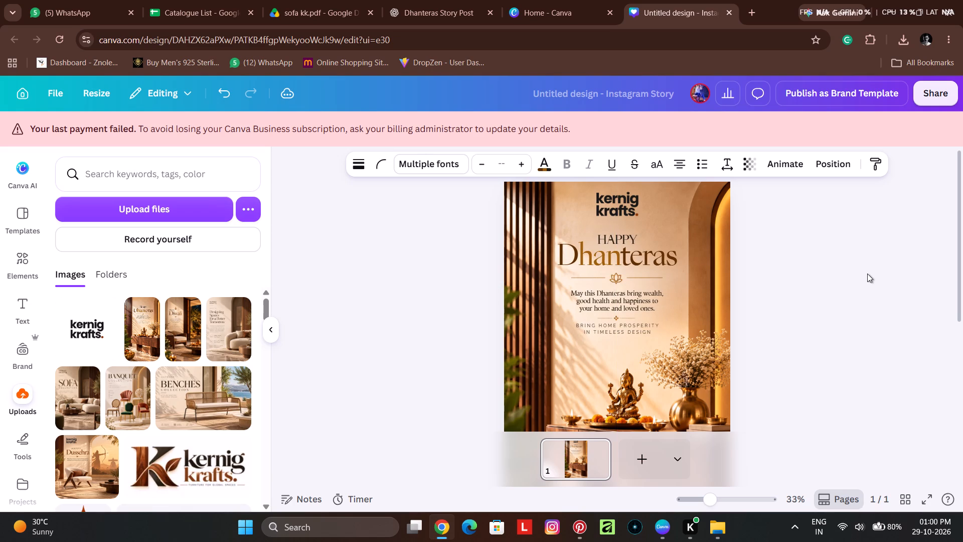
key(Right)
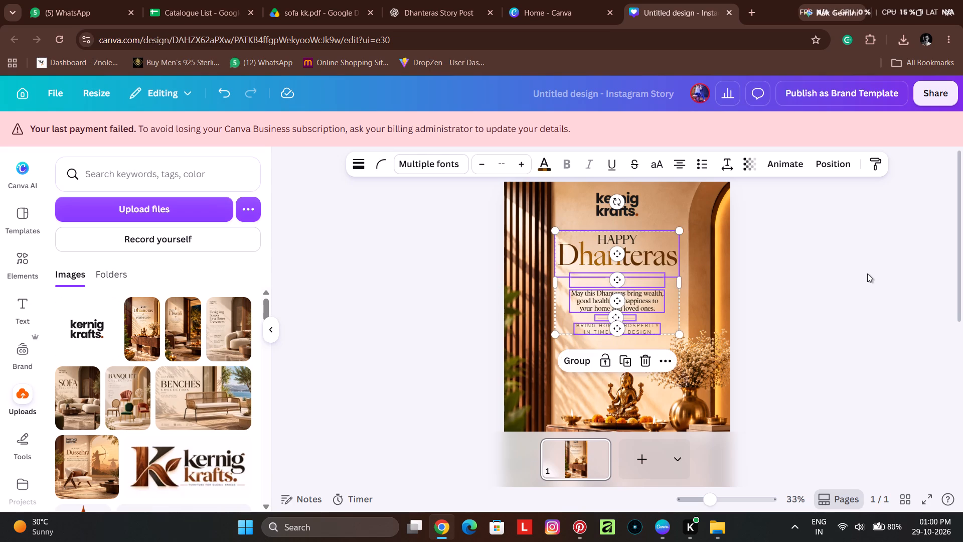
key(Down)
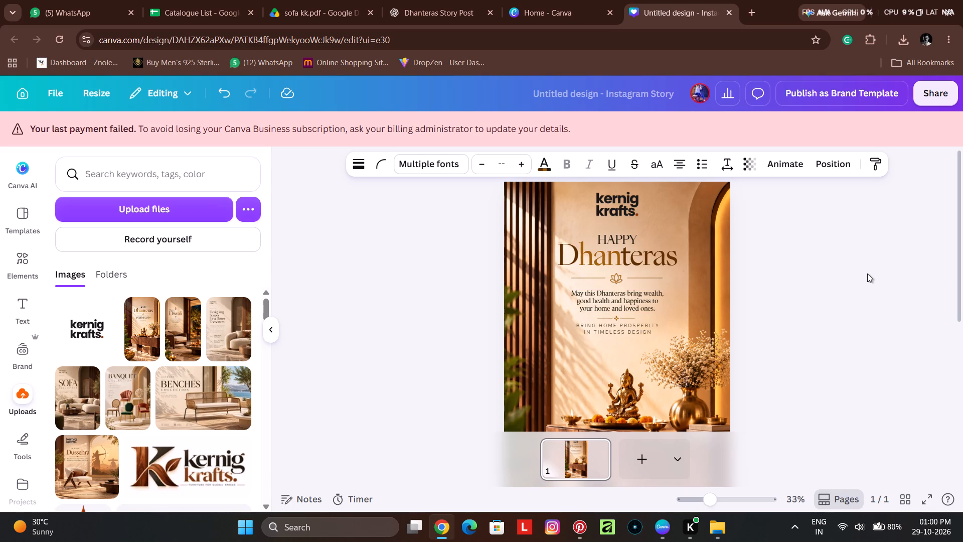
click(868, 269)
Fine-tune the Kernig Krafts logo's height and sideways position so it sits centred above the Dhanteras greeting.
scroll(858, 274, down, 2)
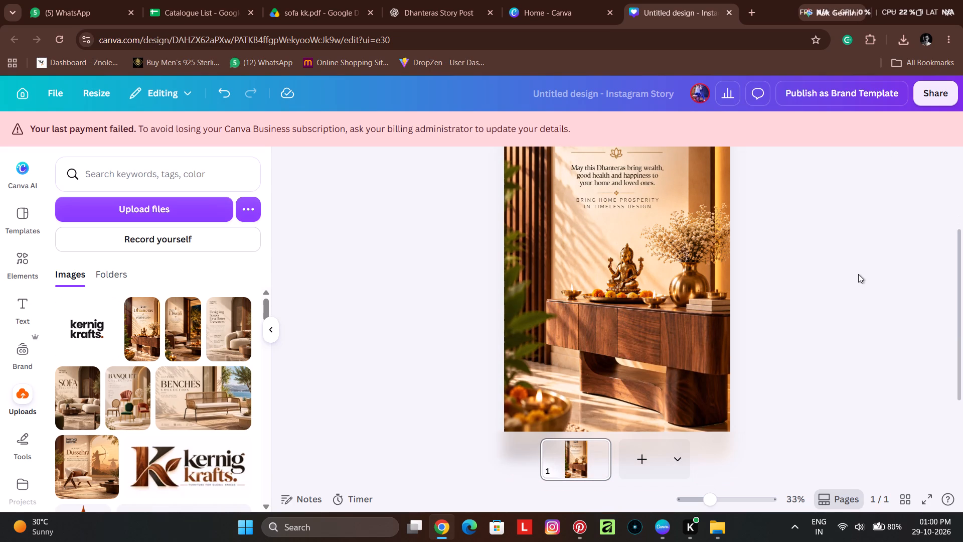
scroll(816, 303, up, 2)
scroll(648, 300, up, 1)
click(619, 205)
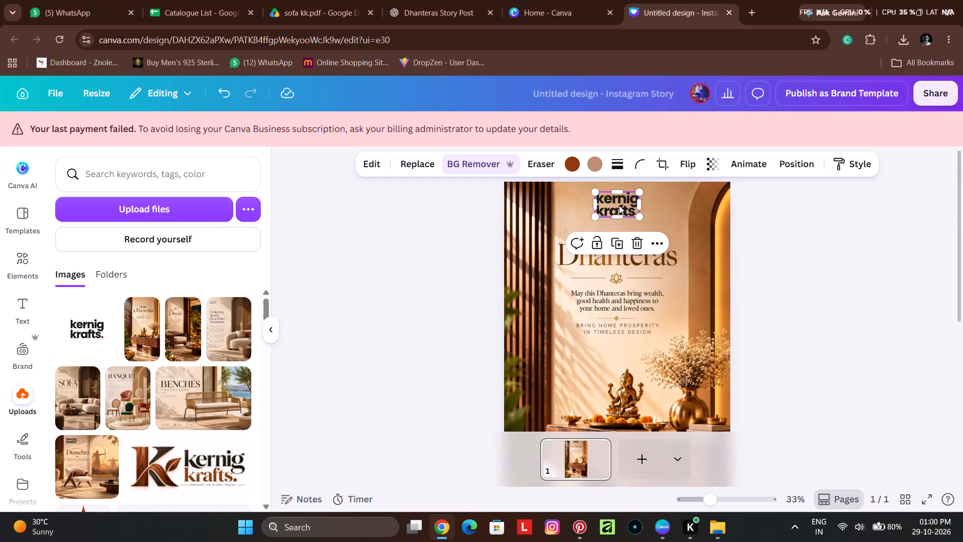
key(Down)
key(Up)
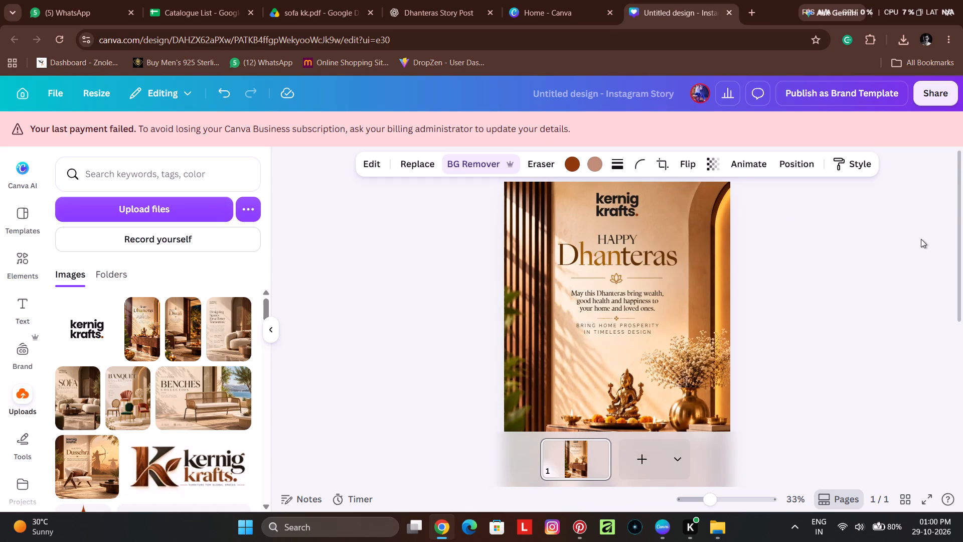
key(Up)
key(Down)
key(Up)
key(Left)
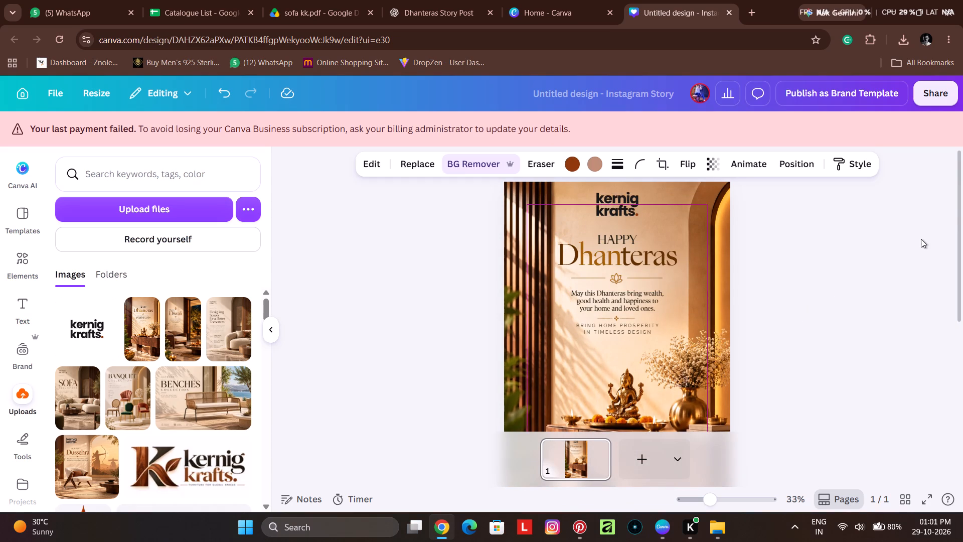
key(Left)
key(Left)
key(Left)
key(Left)
key(Left)
key(Left)
key(Left)
key(Right)
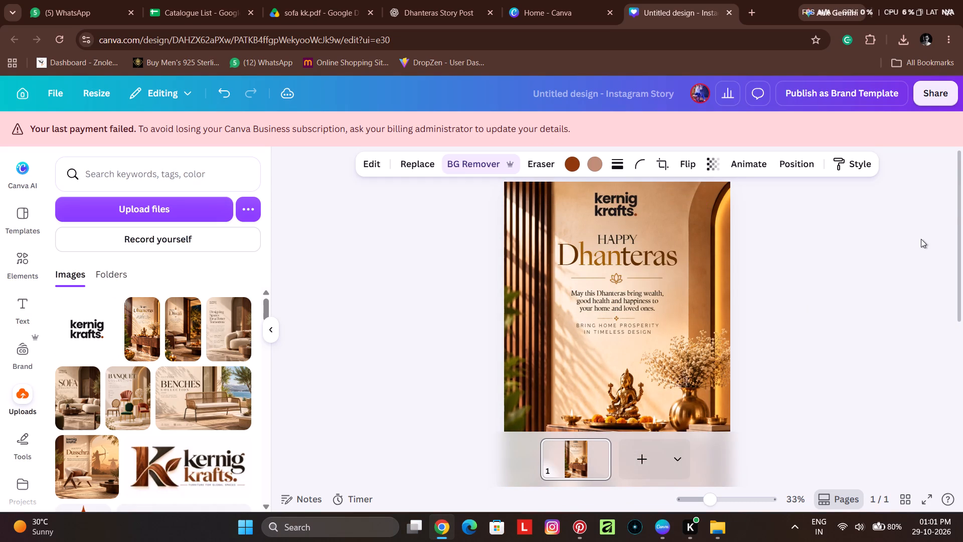
key(Right)
key(Right)
key(Right)
key(Right)
key(Right)
key(Right)
key(Right)
key(Right)
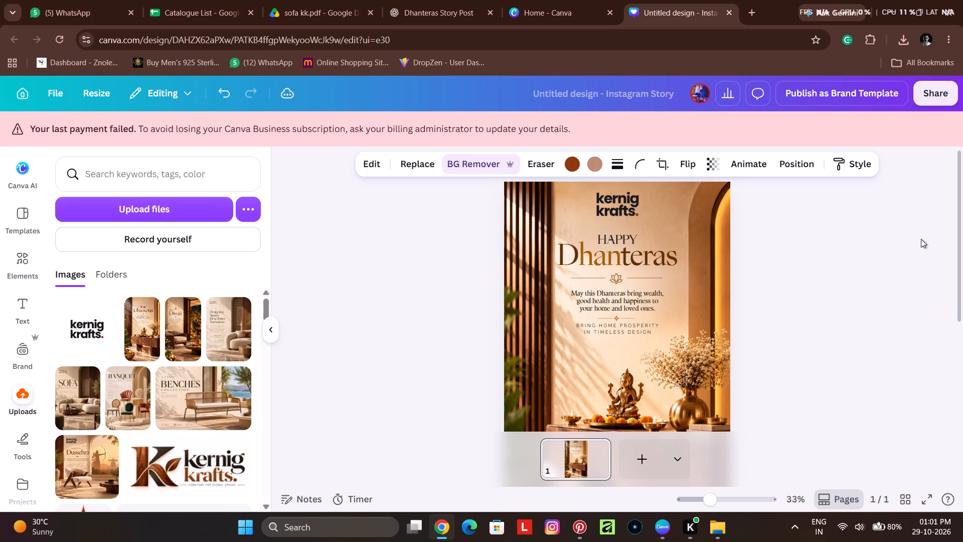
key(Left)
click(921, 239)
Select the greeting, both dividers, the message and the tagline together and nudge them down to widen the gap below the logo.
scroll(725, 278, down, 3)
scroll(640, 304, up, 5)
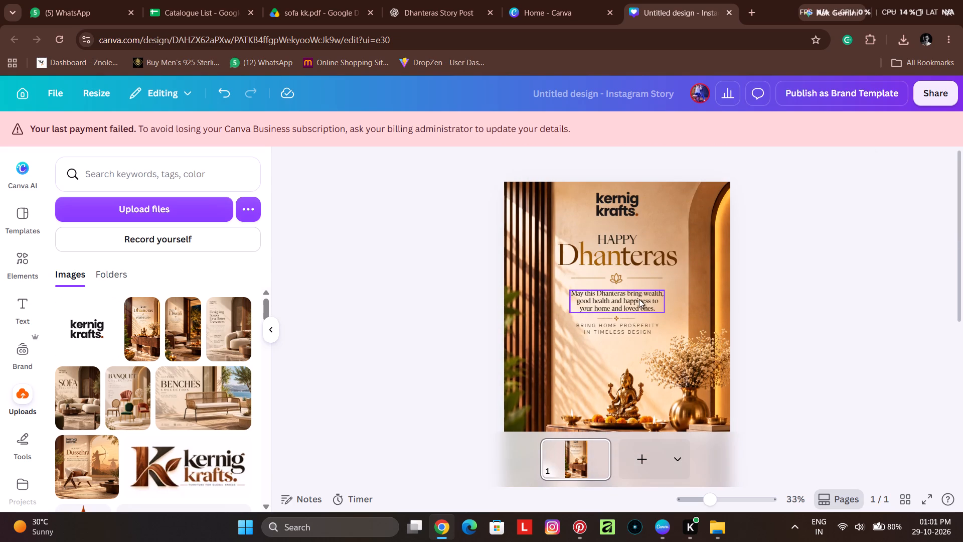
click(623, 245)
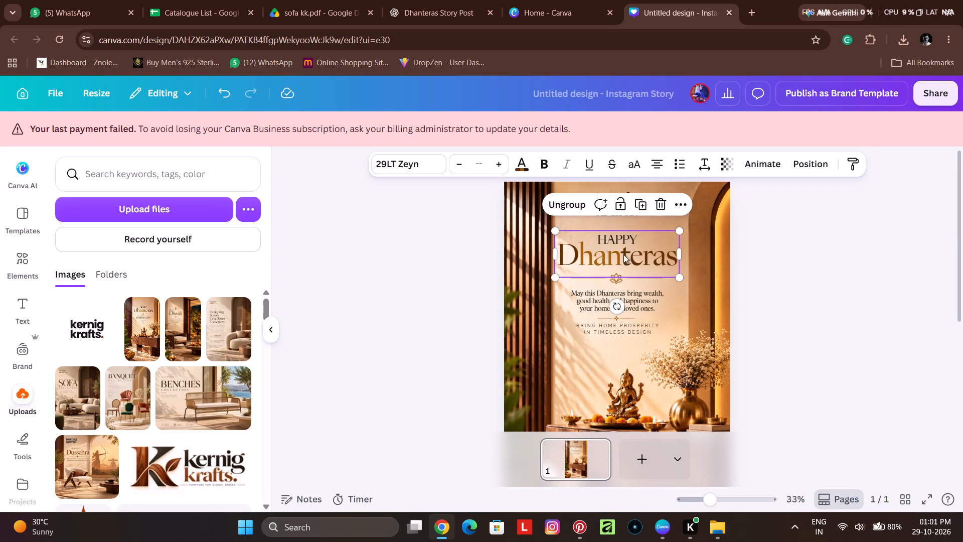
shift+click(628, 279)
shift+click(632, 302)
shift+click(632, 320)
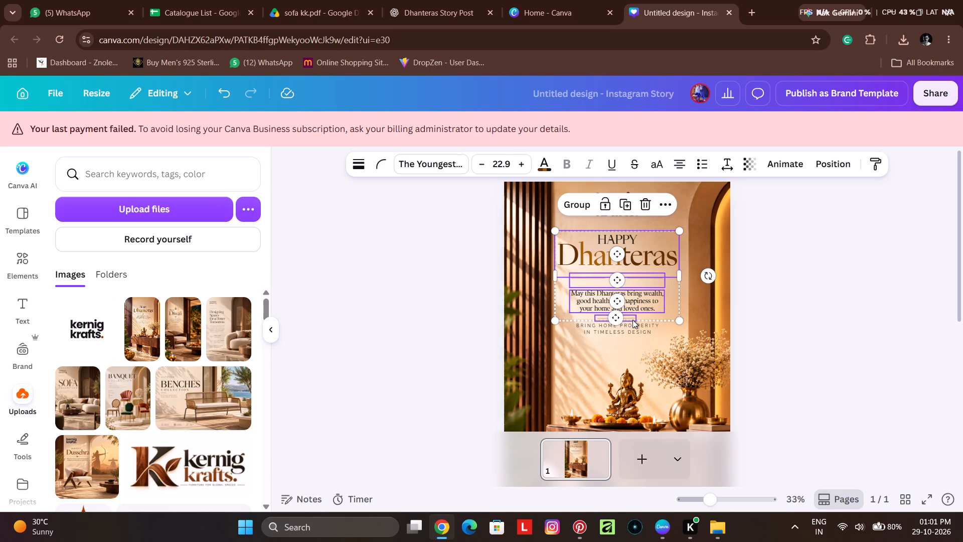
shift+click(637, 335)
key(Down)
key(Down)
key(Down)
key(Down)
key(Down)
key(Down)
key(Down)
key(Down)
key(Down)
key(Down)
key(Down)
key(Down)
key(Down)
key(Down)
key(Down)
key(Down)
key(Down)
key(Down)
key(Down)
key(Down)
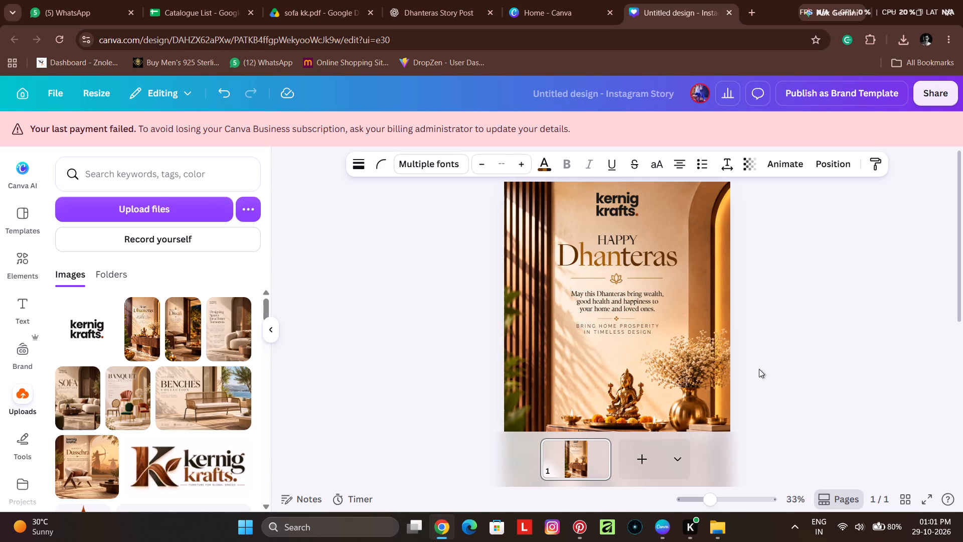
key(Up)
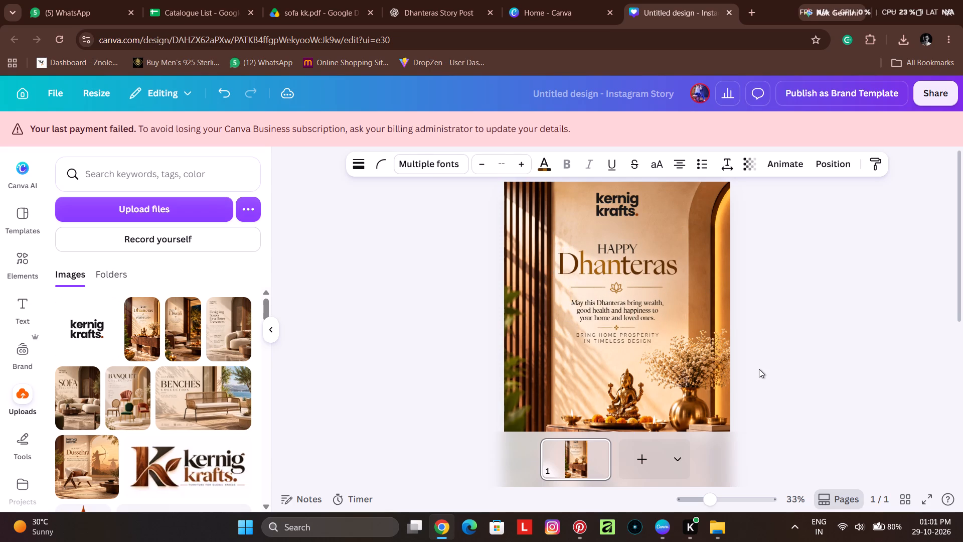
key(Up)
key(Up)
key(Up)
key(Up)
key(Up)
key(Up)
key(Up)
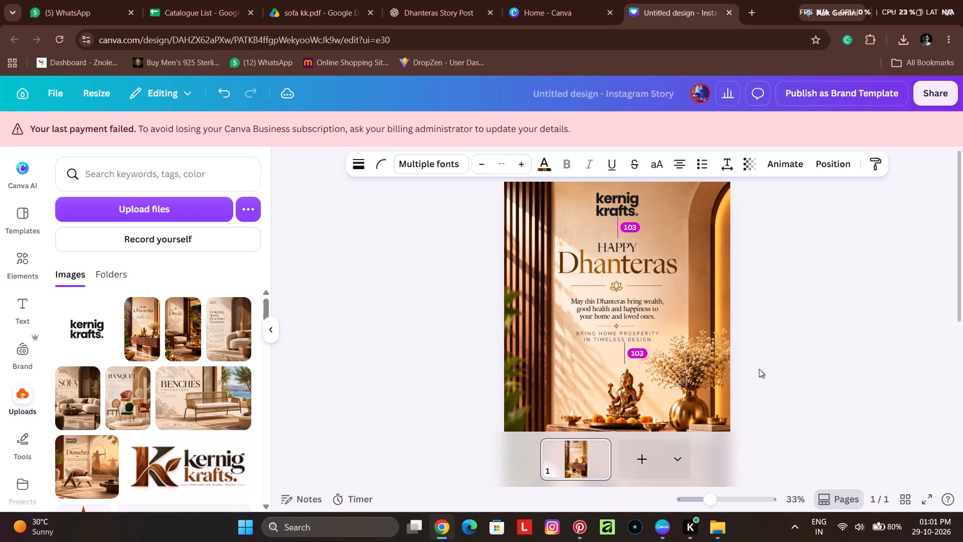
key(Down)
key(Down)
key(Down)
key(Down)
key(Down)
key(Down)
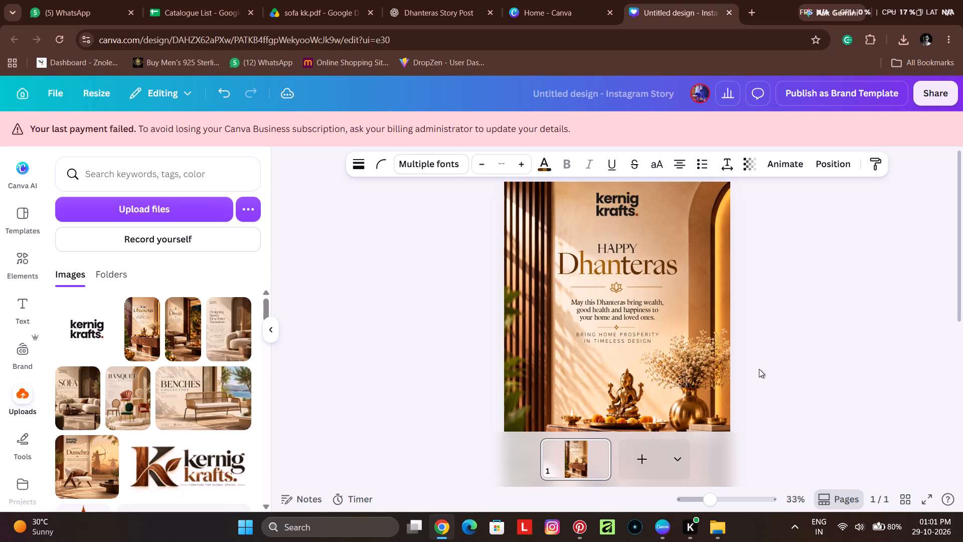
click(846, 332)
Nudge the Kernig Krafts logo down until it sits about 82 px above the Dhanteras greeting.
scroll(733, 337, up, 2)
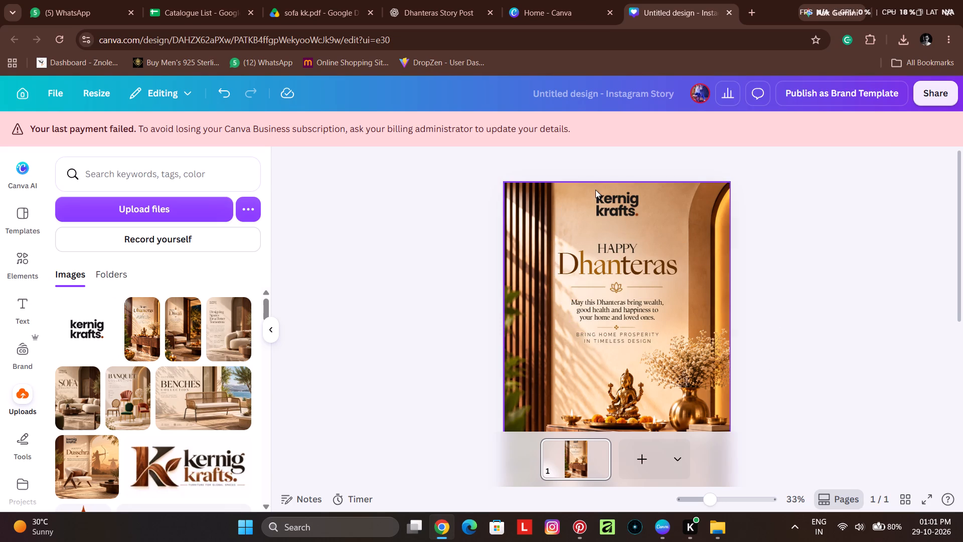
click(607, 200)
key(Down)
key(Down)
key(Down)
key(Down)
key(Down)
key(Down)
key(Down)
key(Down)
key(Down)
key(Down)
key(Down)
key(Down)
key(Down)
key(Down)
key(Down)
key(Down)
key(Down)
key(Down)
key(Down)
key(Down)
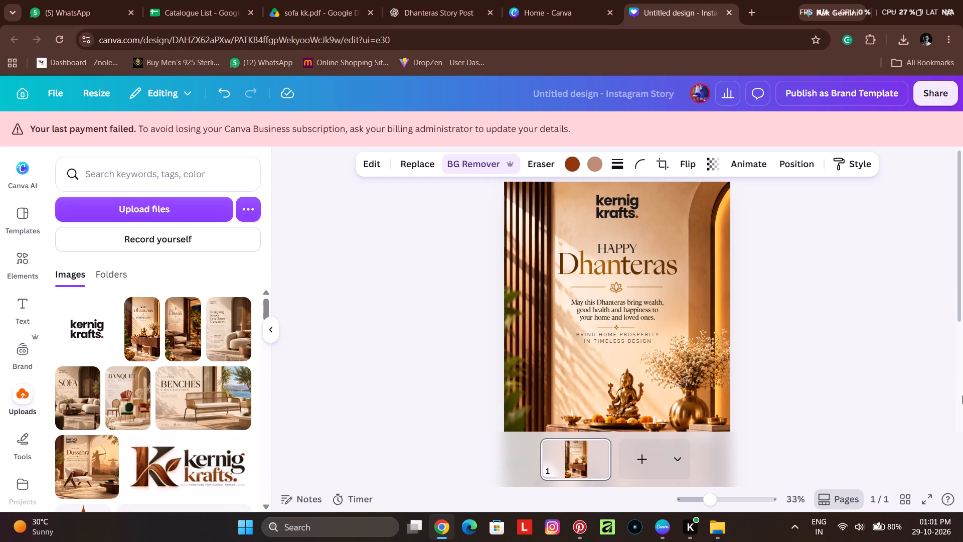
key(Up)
key(Up)
key(Up)
key(Up)
key(Up)
key(Down)
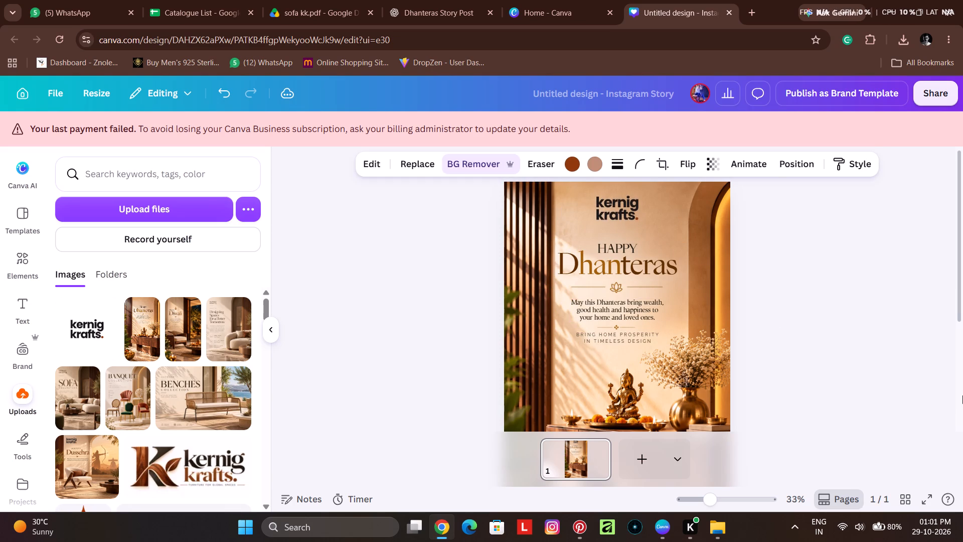
key(Down)
key(Down)
key(Down)
key(Down)
key(Down)
key(Down)
key(Down)
key(Down)
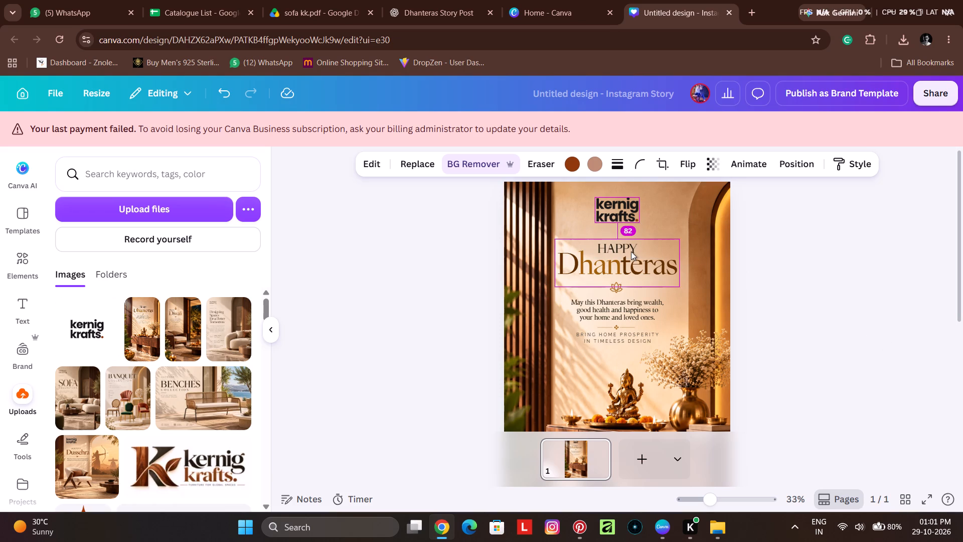
click(823, 263)
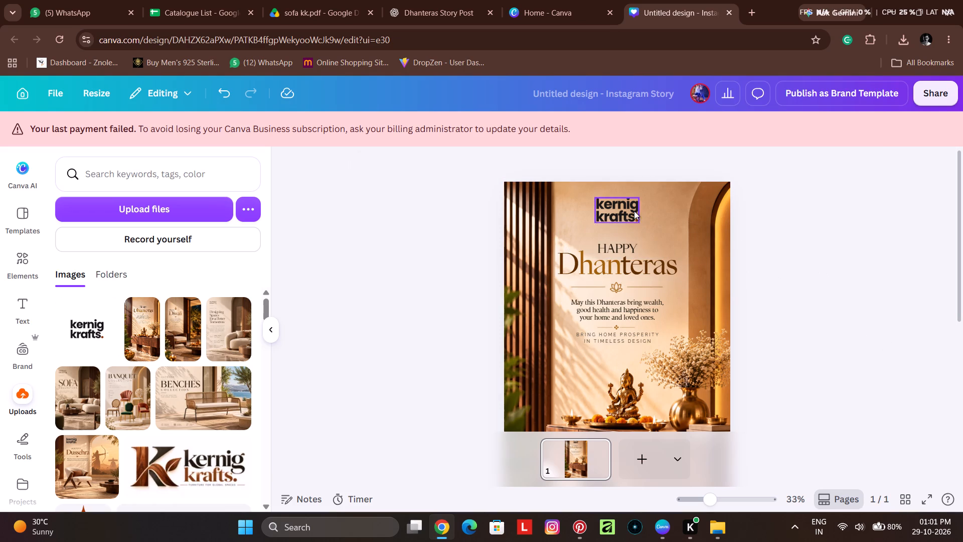
Review the Dhanteras story's logo placement, greeting block and overall layout, both as a whole page and close up.
click(634, 211)
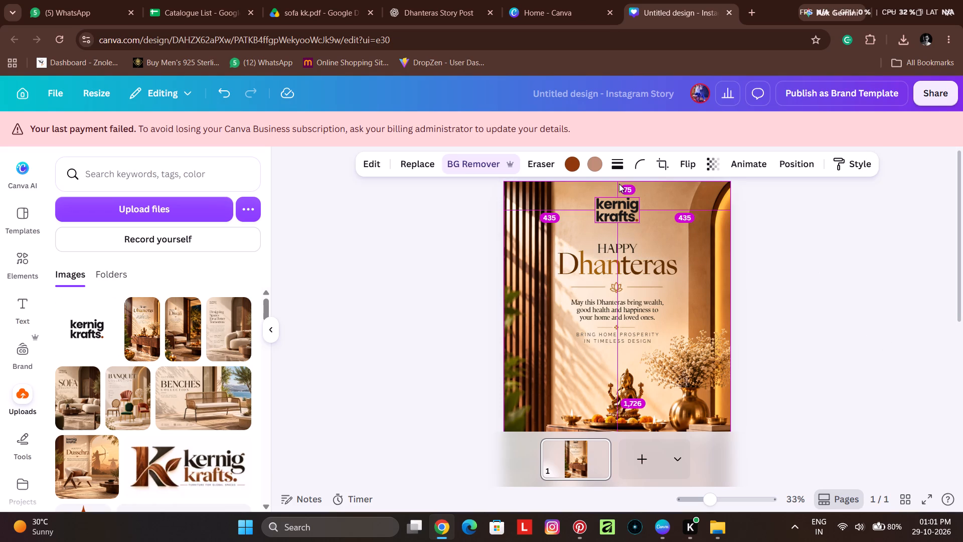
click(930, 280)
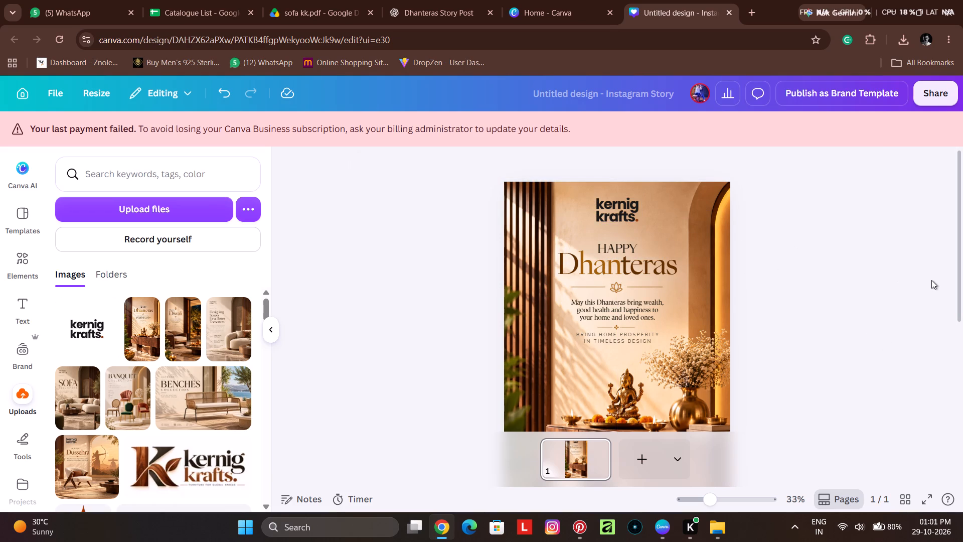
click(623, 216)
click(366, 312)
ctrl+scroll(375, 296, down, 3)
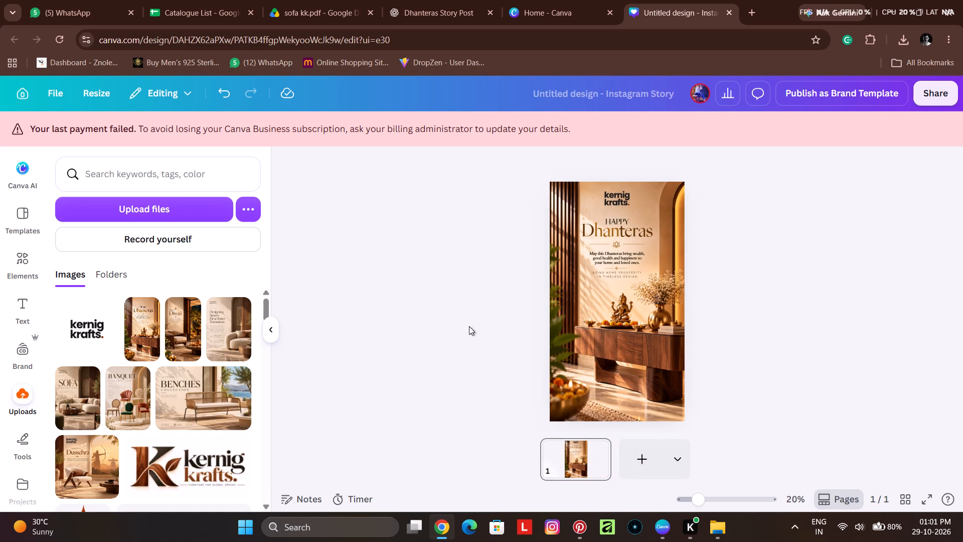
ctrl+scroll(624, 312, up, 7)
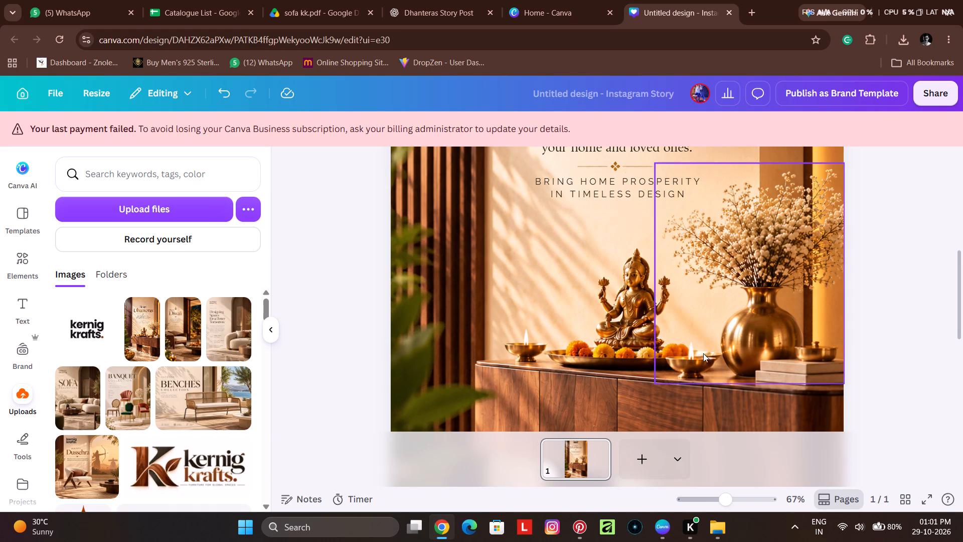
ctrl+scroll(756, 356, down, 1)
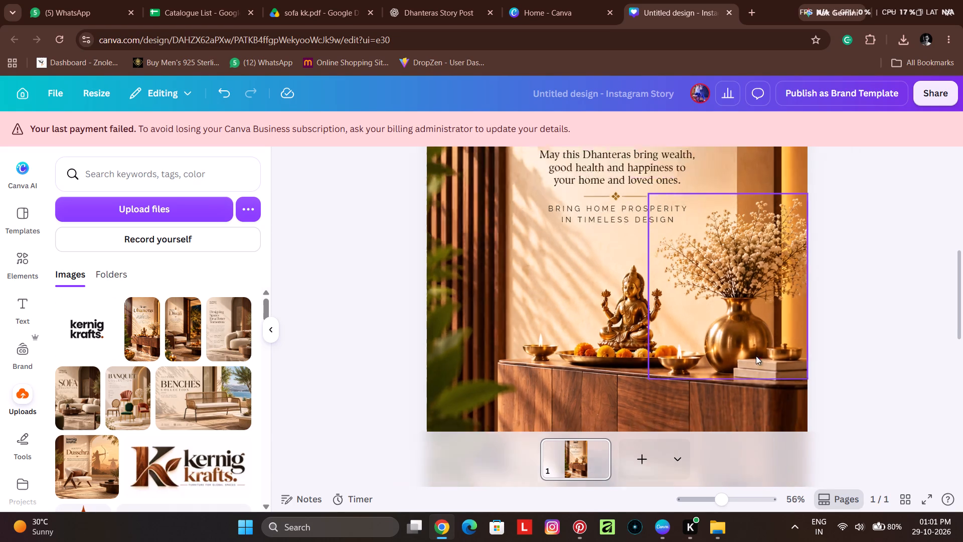
ctrl+scroll(756, 356, down, 4)
ctrl+scroll(653, 339, down, 2)
click(475, 287)
scroll(499, 289, down, 2)
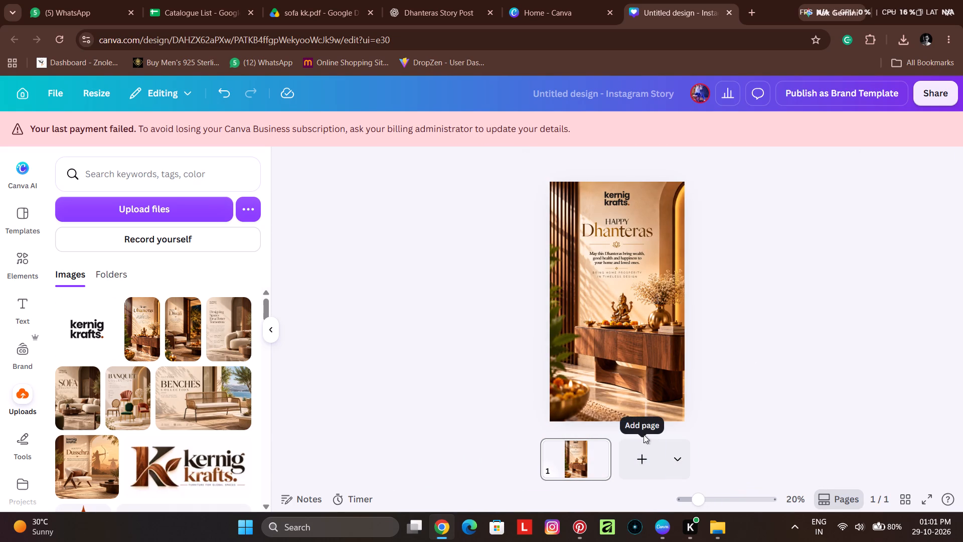
click(389, 261)
Add a second page and place the uploaded Happy Diwali image on it so that it fills the page.
click(636, 460)
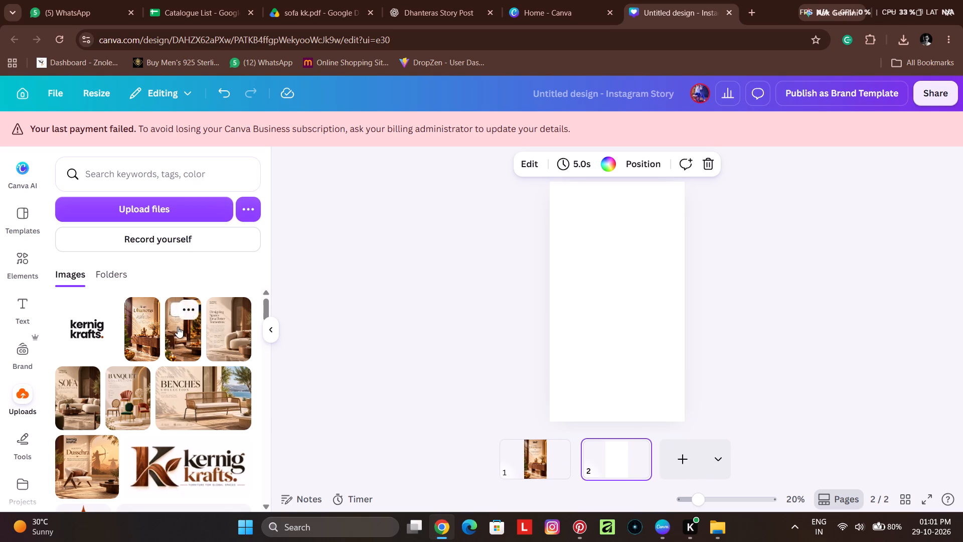
drag(179, 327, 603, 202)
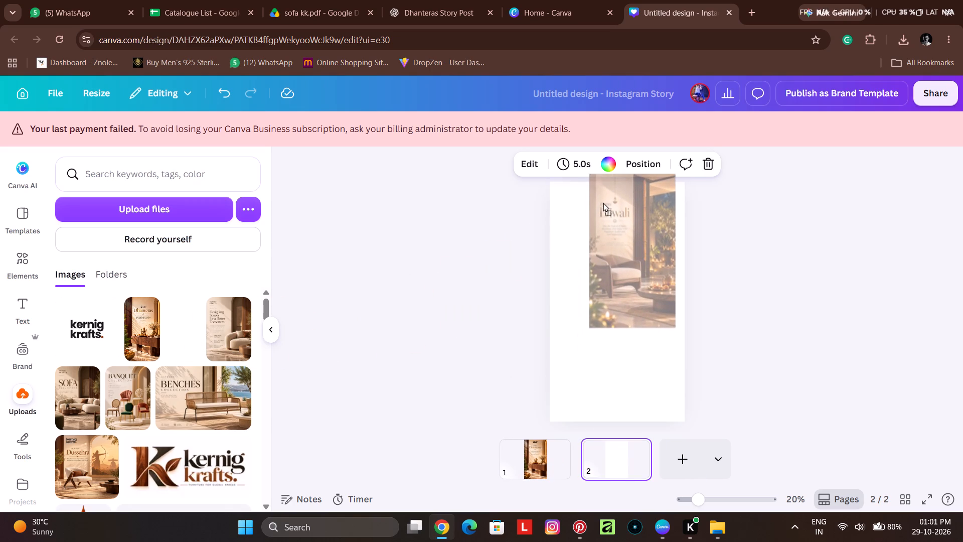
drag(603, 202, 602, 182)
click(419, 258)
Split the Happy Diwali image on page 2 into editable layers with Magic Layers.
click(559, 283)
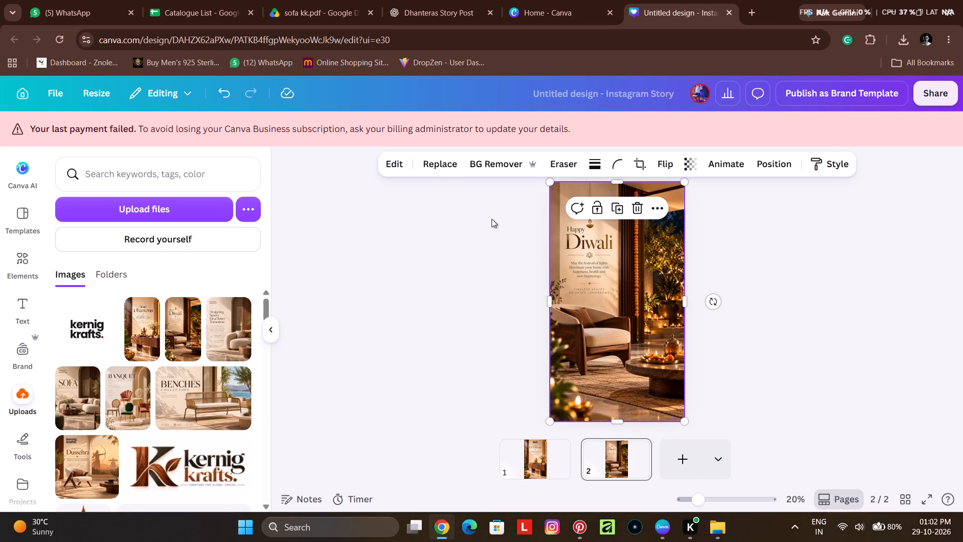
click(379, 161)
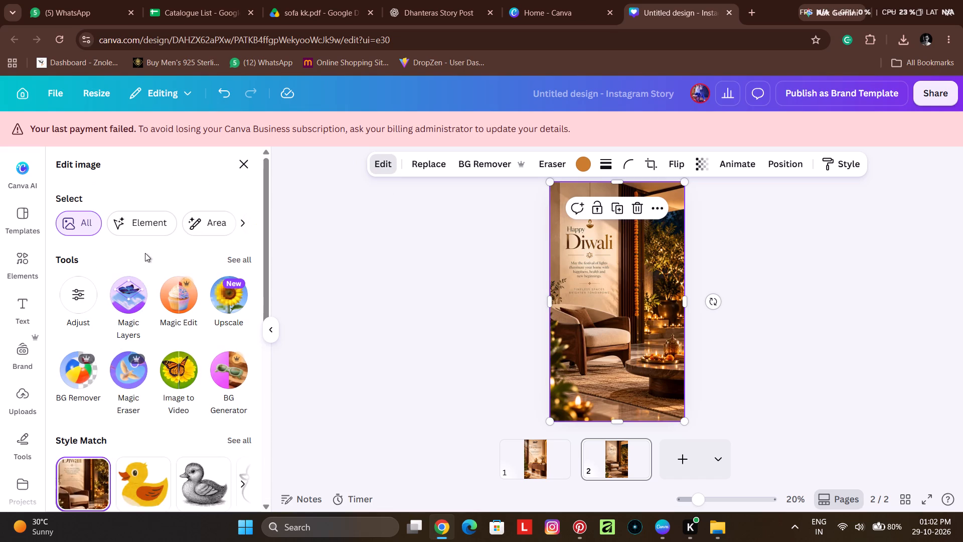
click(138, 282)
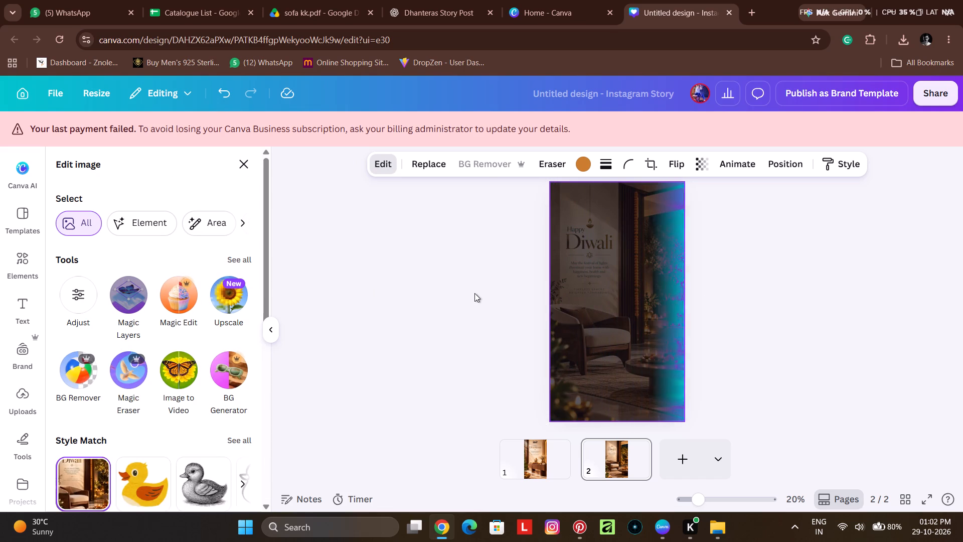
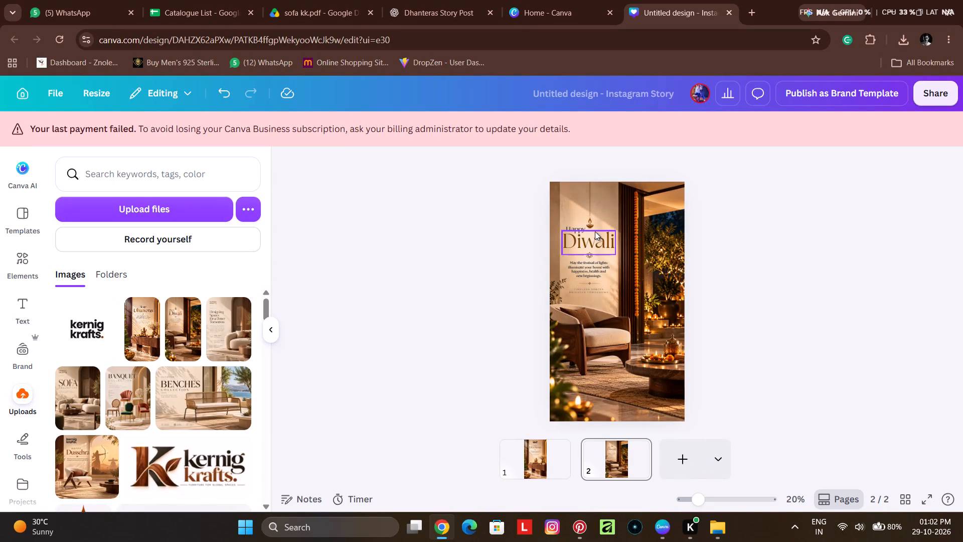
Examine the Diwali story's layout, including the hanging diya, greeting, dividers, message and tagline.
ctrl+scroll(594, 231, up, 6)
ctrl+scroll(506, 212, down, 1)
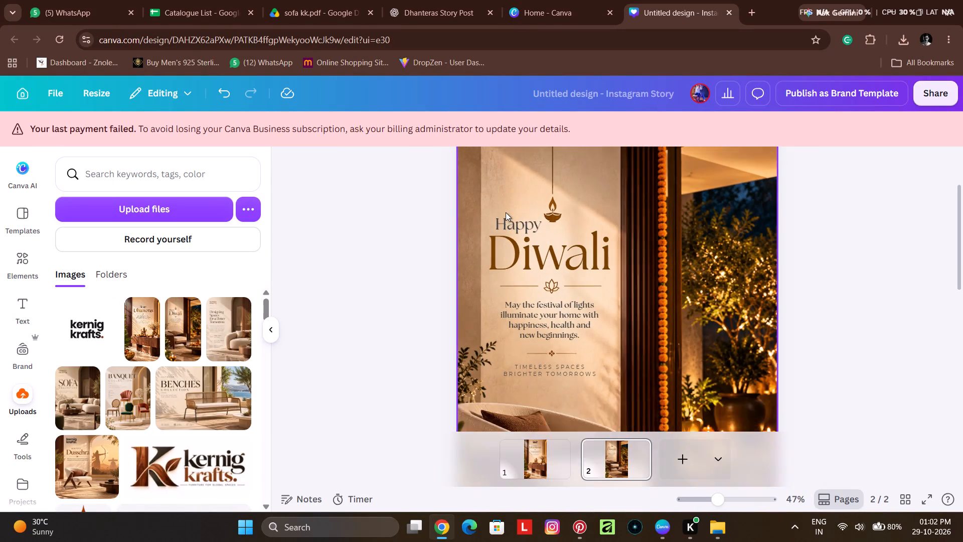
ctrl+scroll(506, 212, down, 1)
scroll(541, 289, up, 2)
ctrl+scroll(564, 254, up, 2)
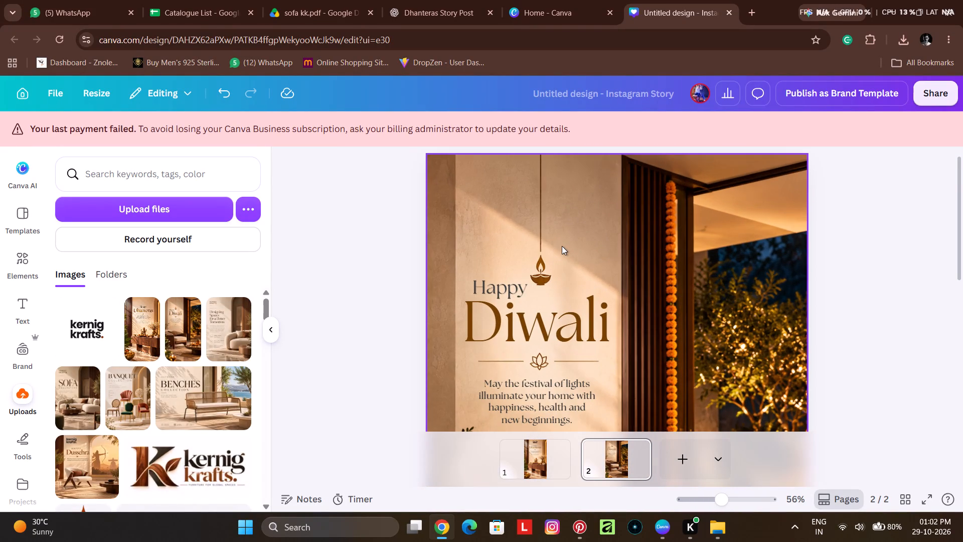
ctrl+scroll(562, 246, up, 1)
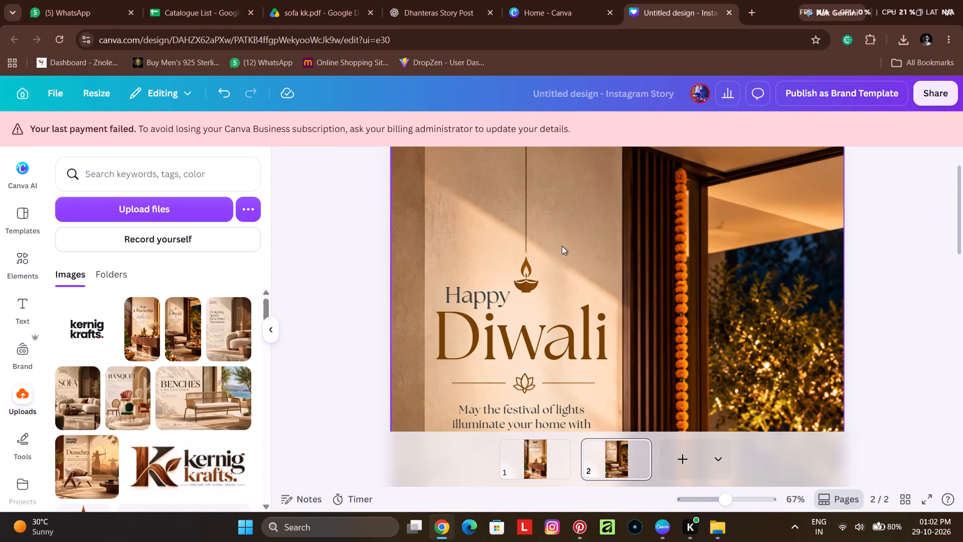
scroll(562, 246, down, 2)
scroll(562, 246, up, 3)
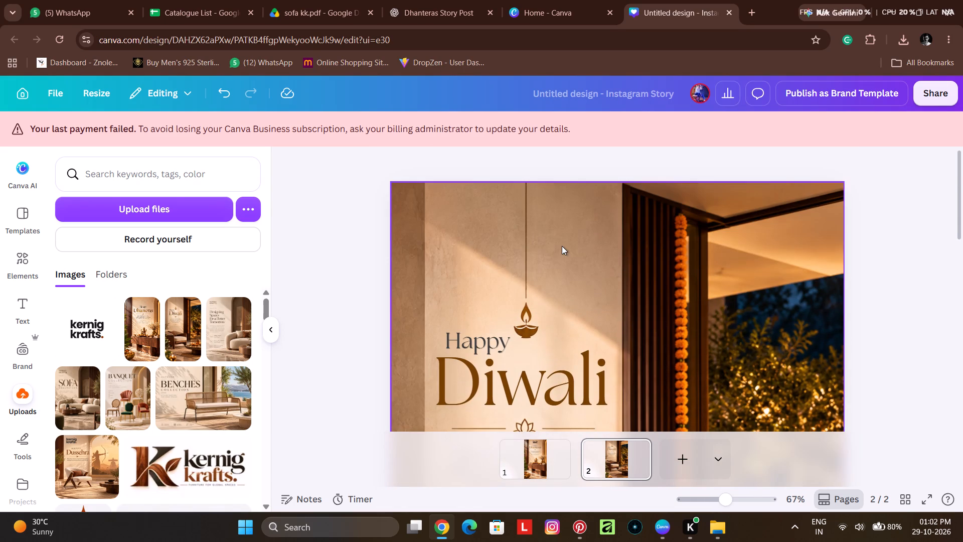
ctrl+scroll(562, 246, down, 4)
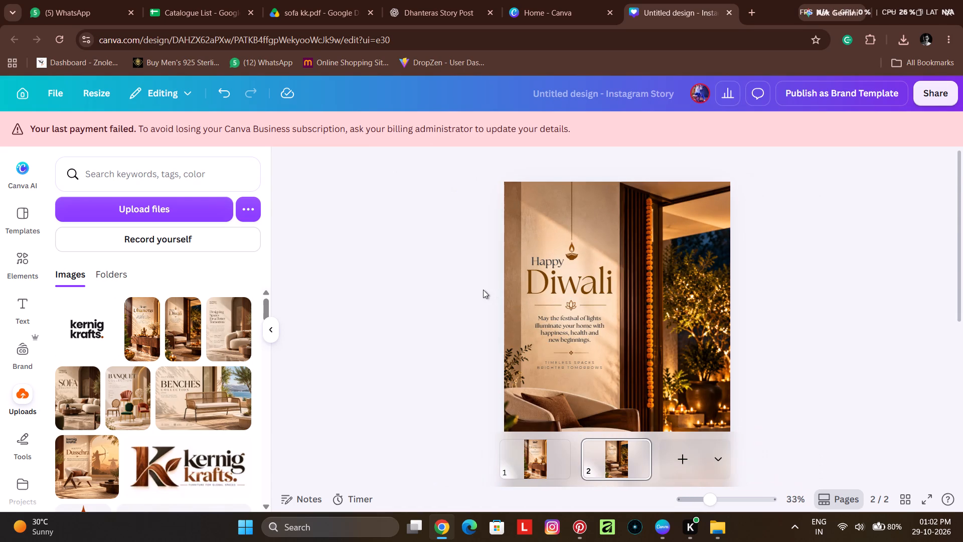
scroll(500, 286, down, 2)
scroll(501, 284, up, 2)
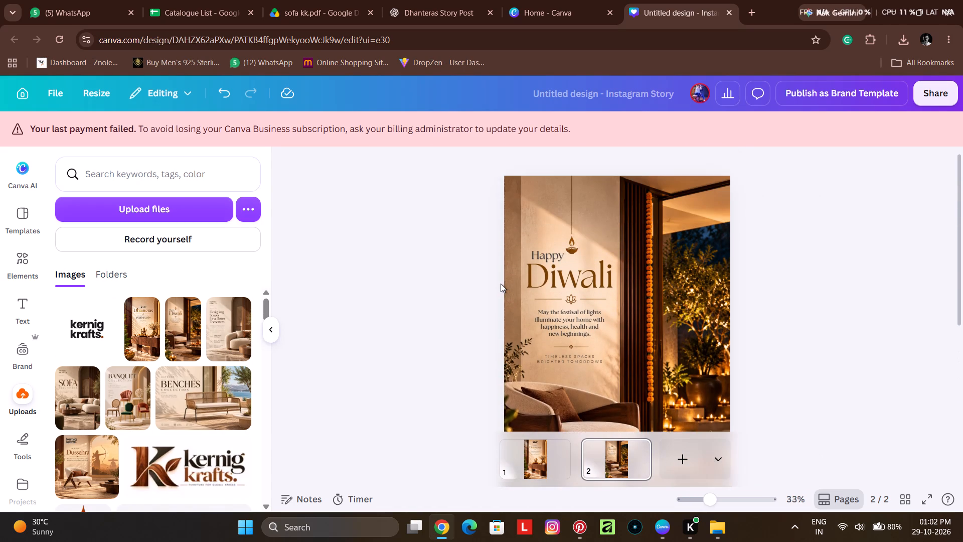
Select the diya and its hanging line together and move them horizontally to just left of the word "Happy" on the Diwali story.
scroll(501, 284, up, 1)
ctrl+scroll(526, 210, up, 4)
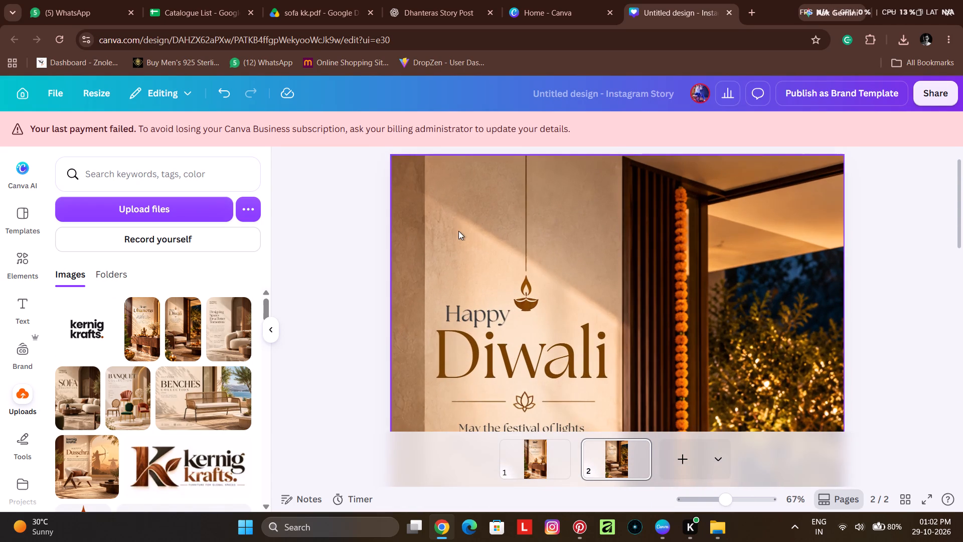
scroll(458, 231, up, 1)
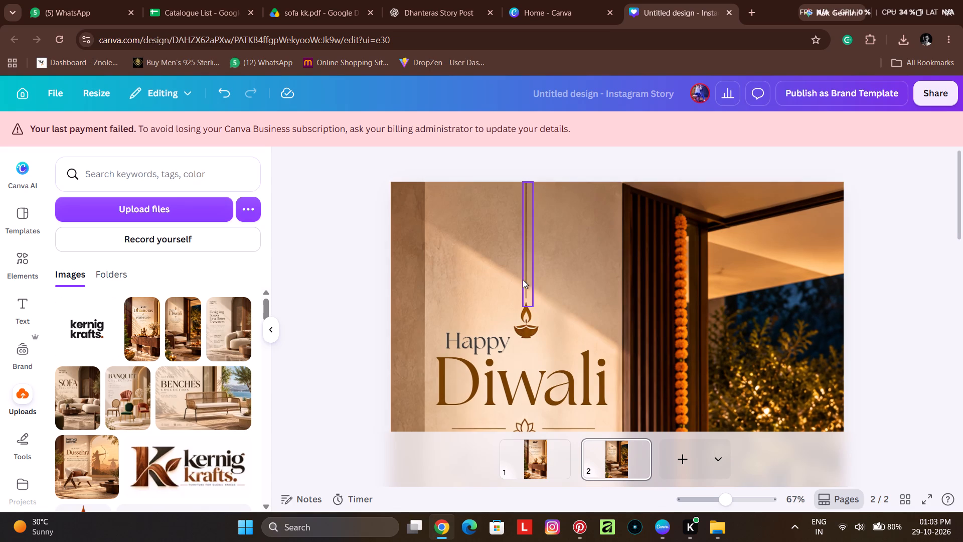
click(523, 280)
shift+click(525, 319)
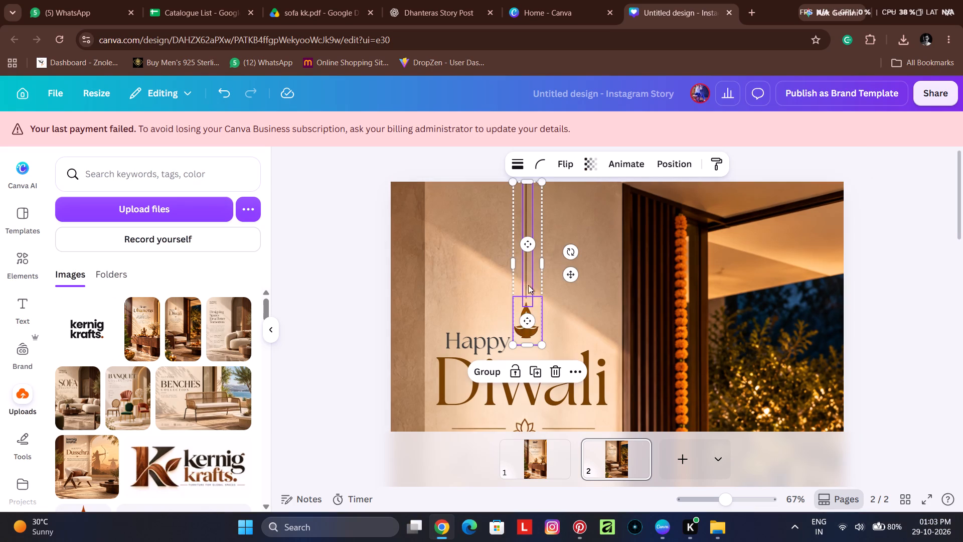
drag(533, 274, 437, 280)
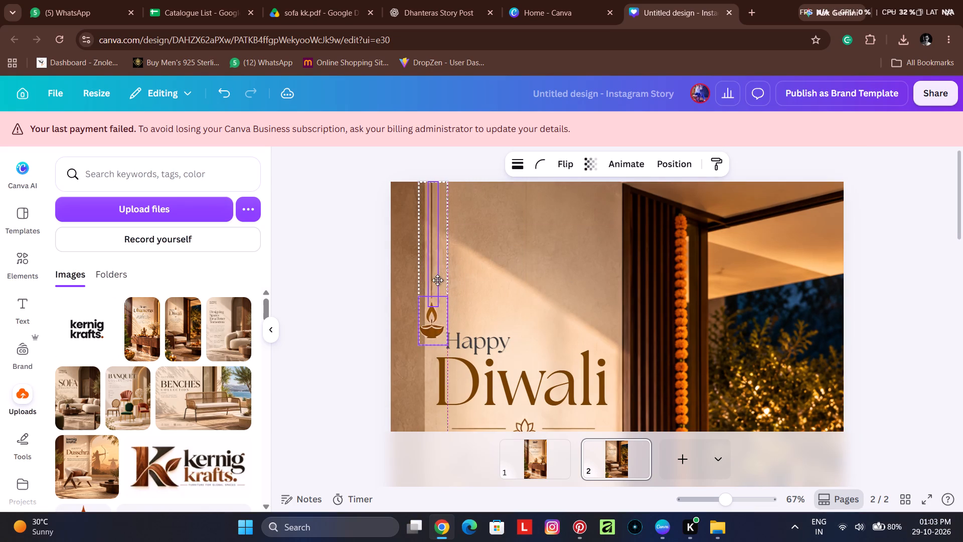
drag(437, 280, 430, 283)
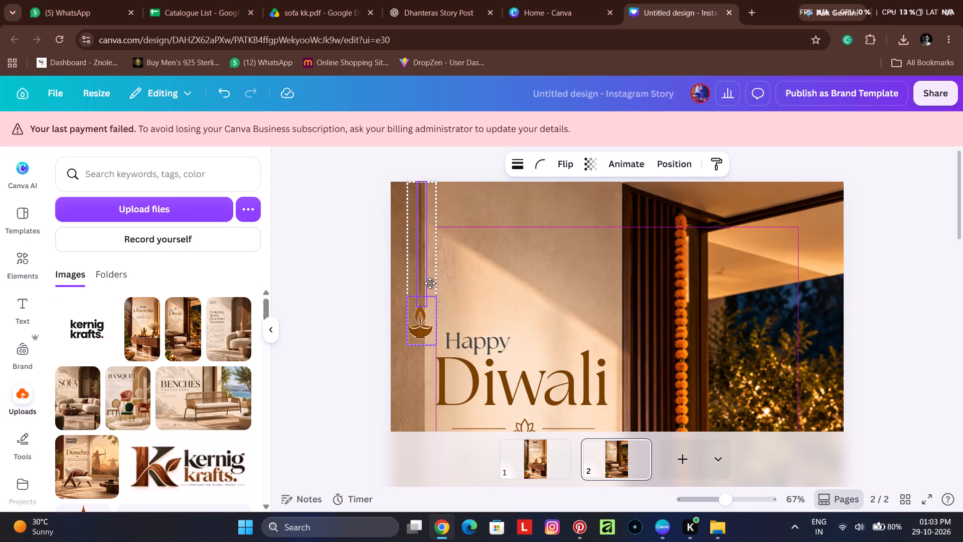
drag(430, 283, 435, 282)
click(351, 289)
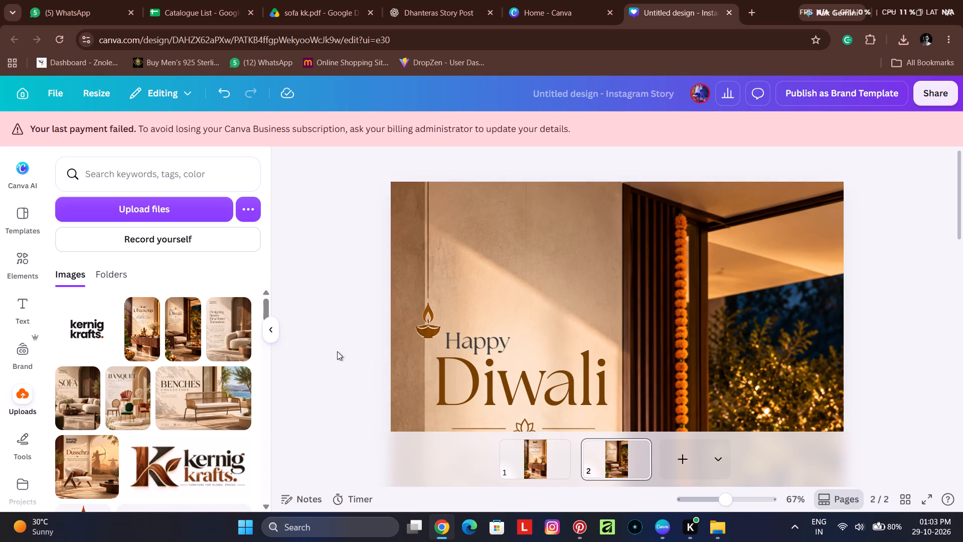
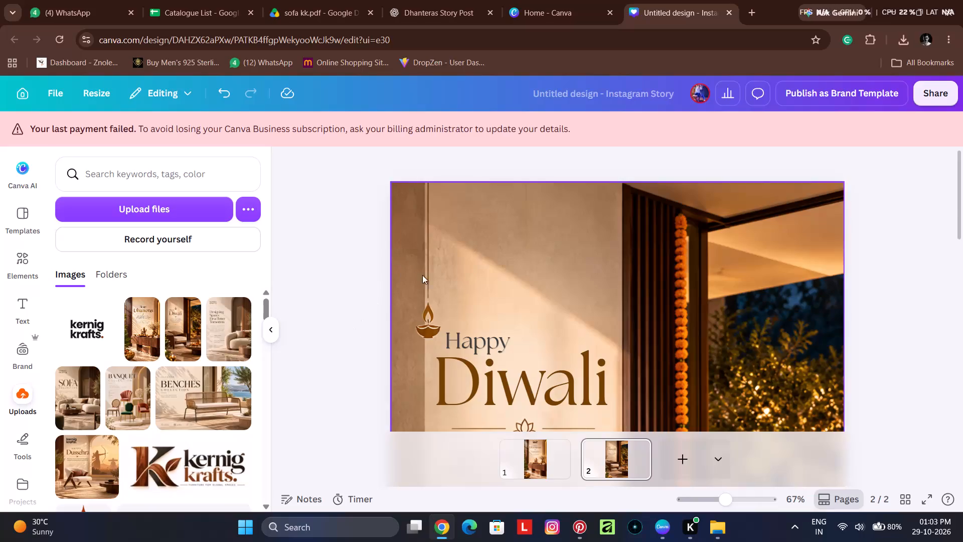
Remove the background from the diya graphic beside "Happy" on the Diwali story.
click(432, 334)
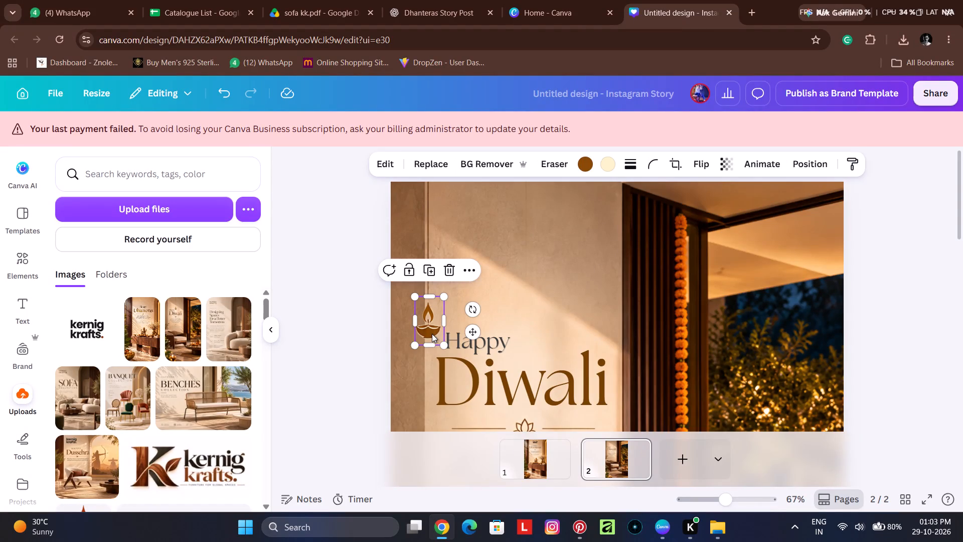
ctrl+scroll(408, 333, up, 4)
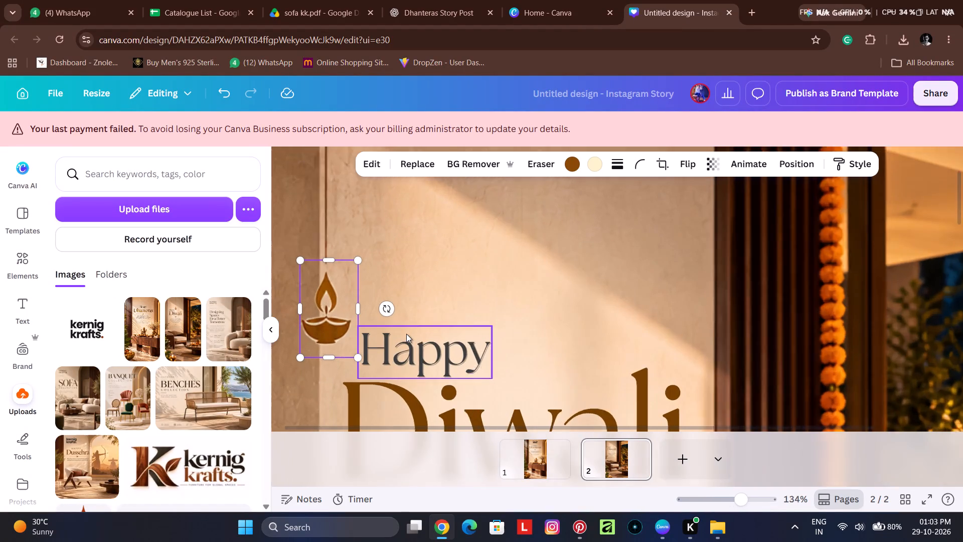
ctrl+scroll(406, 334, up, 1)
ctrl+scroll(406, 334, down, 1)
click(452, 166)
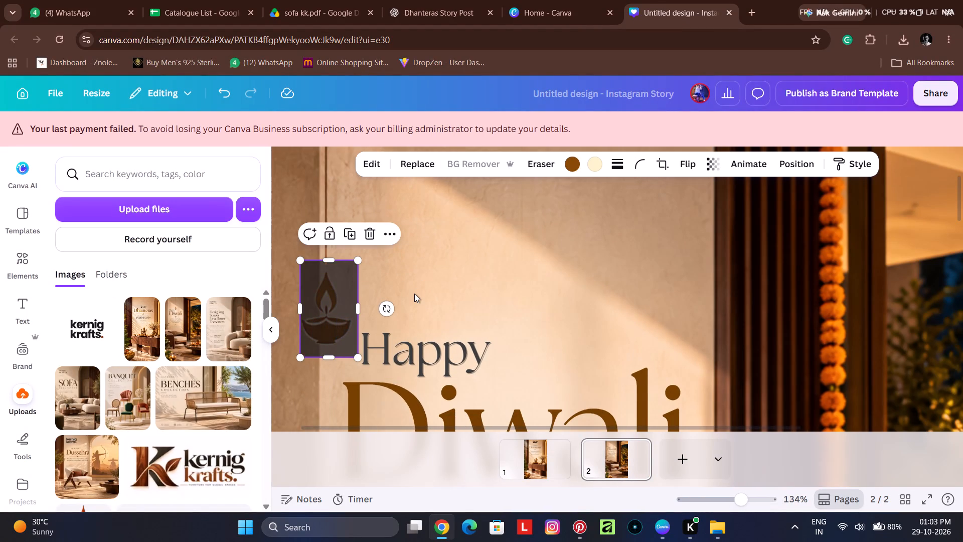
click(438, 270)
Nudge the diya and its hanging line together slightly to the right, closer to the word "Happy" on the Diwali story.
ctrl+scroll(427, 288, down, 2)
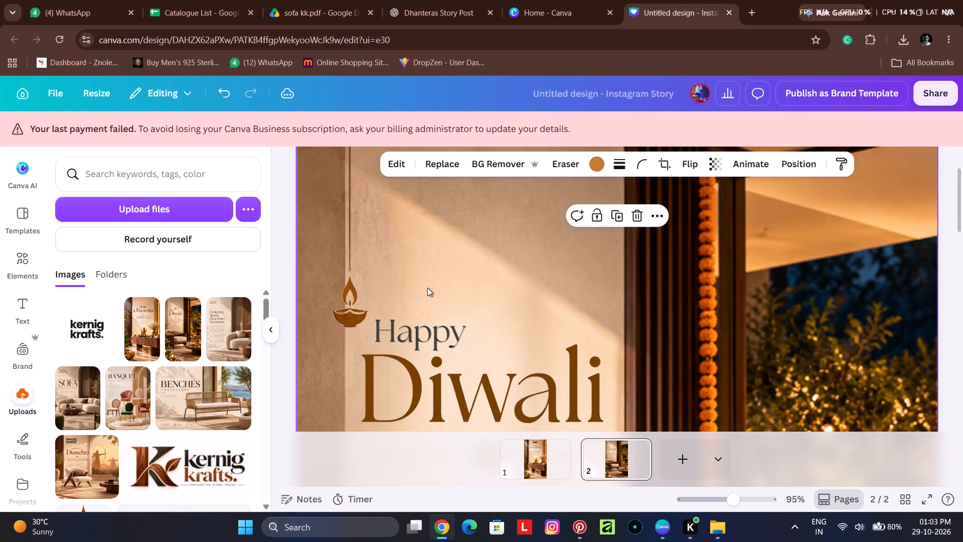
ctrl+scroll(427, 288, down, 2)
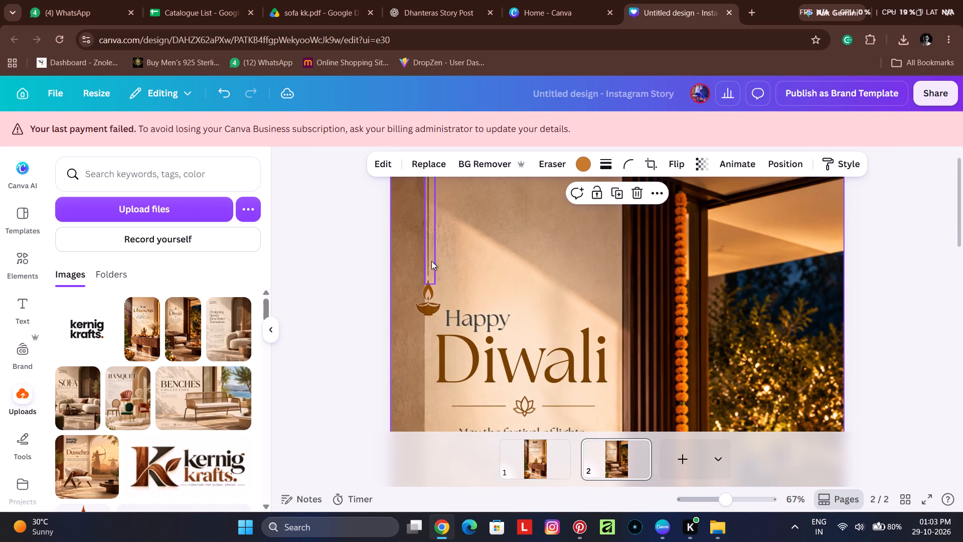
ctrl+scroll(431, 261, up, 3)
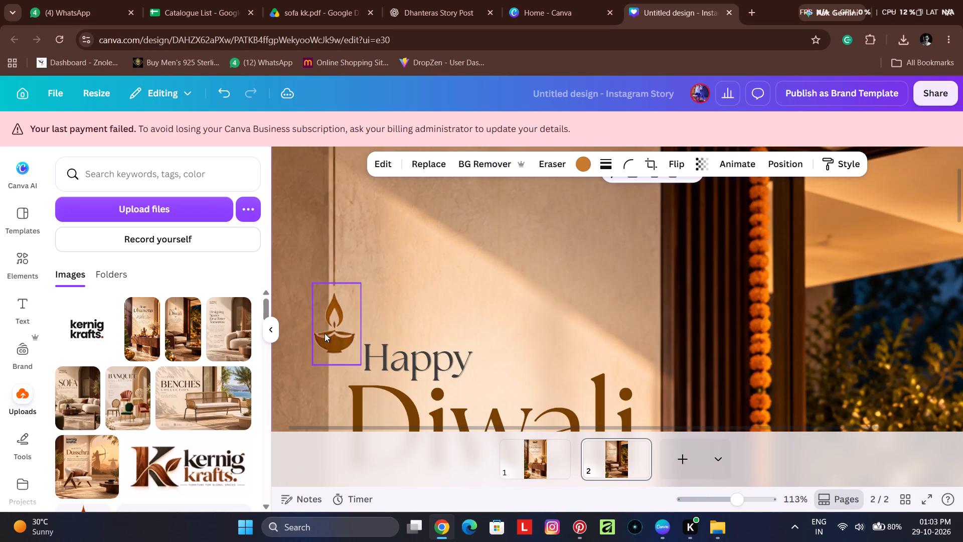
click(332, 277)
shift+click(331, 309)
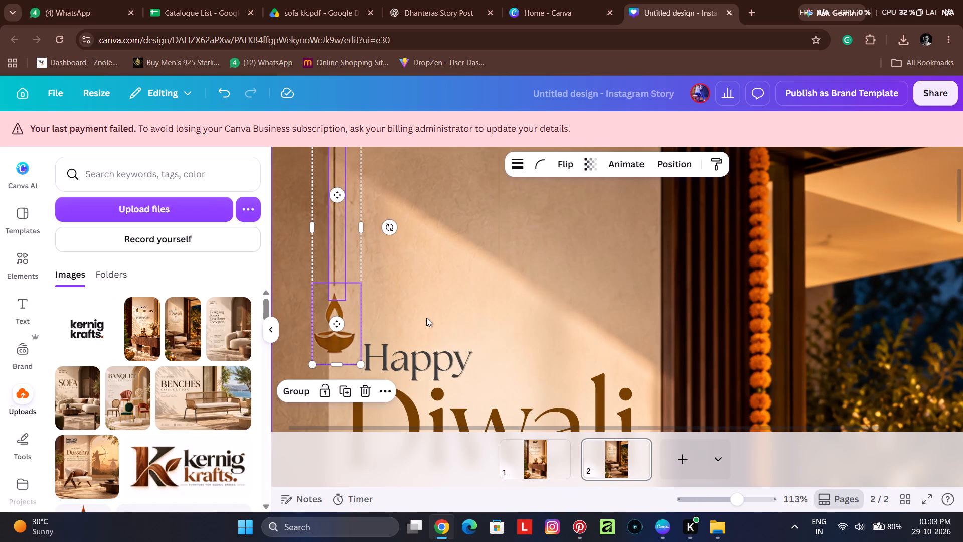
key(Right)
key(Right)
key(Right)
key(Right)
key(Right)
key(Right)
key(Right)
key(Right)
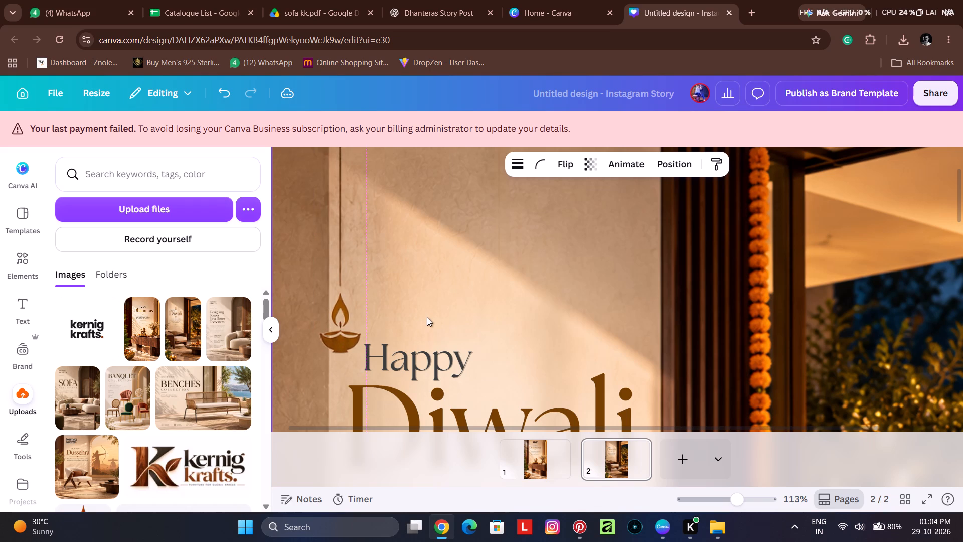
key(Left)
key(Left)
key(Left)
key(Right)
key(Right)
key(Right)
key(Right)
key(Right)
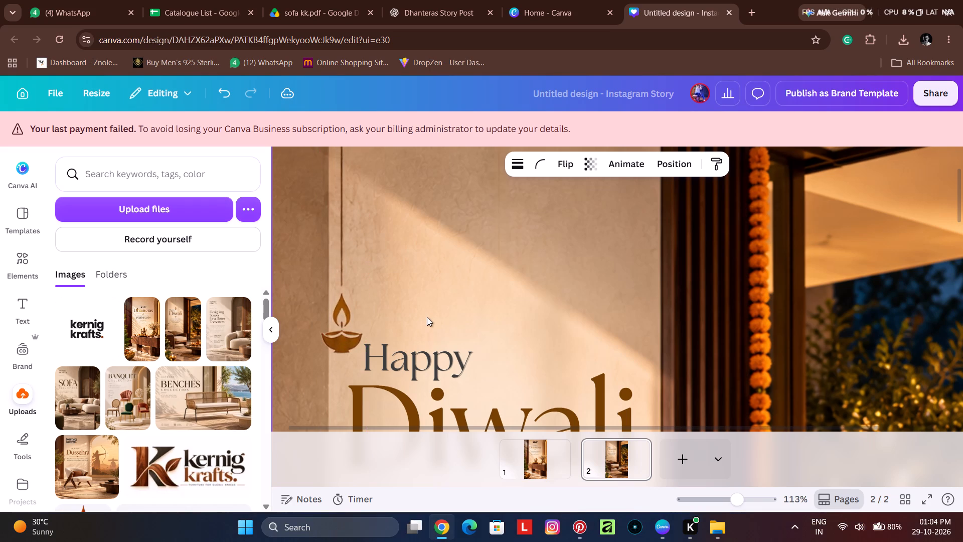
key(Right)
key(Right)
key(Right)
key(Right)
key(Right)
key(Right)
key(Right)
key(Left)
key(Left)
key(Left)
key(Left)
key(Left)
key(Left)
key(Left)
key(Left)
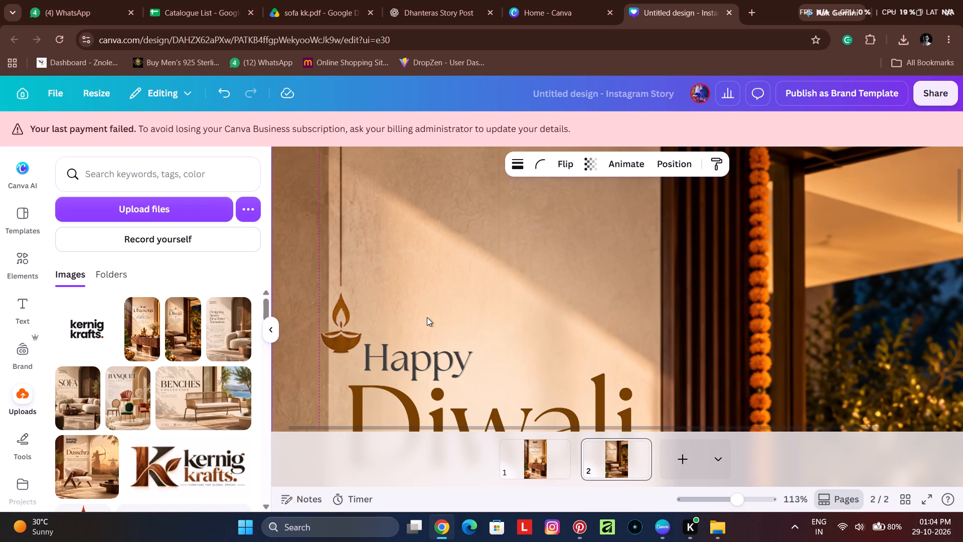
key(Right)
key(Left)
ctrl+scroll(428, 316, down, 4)
click(350, 287)
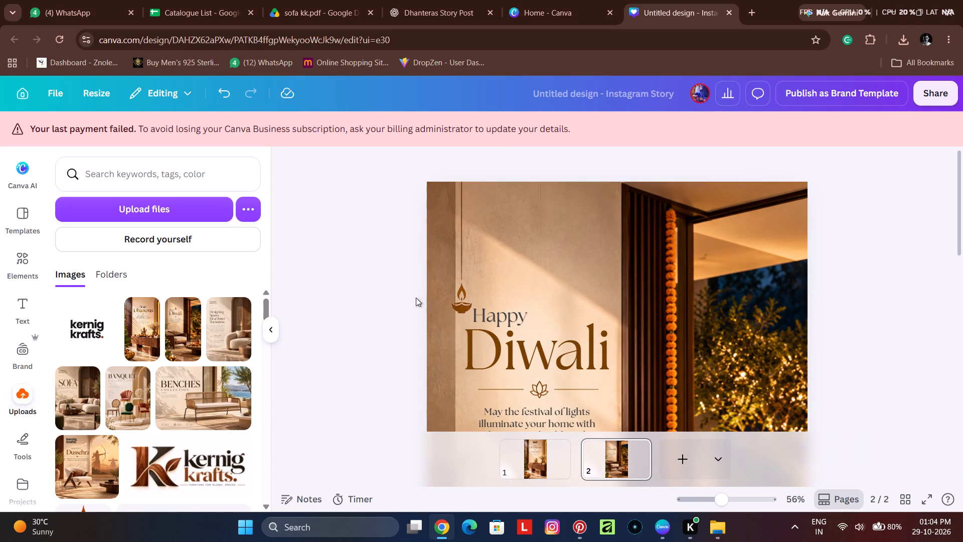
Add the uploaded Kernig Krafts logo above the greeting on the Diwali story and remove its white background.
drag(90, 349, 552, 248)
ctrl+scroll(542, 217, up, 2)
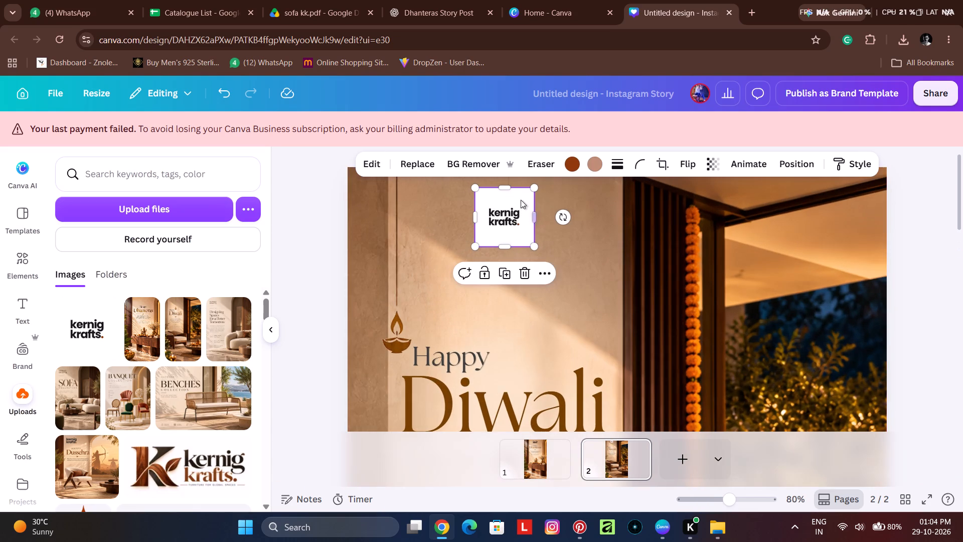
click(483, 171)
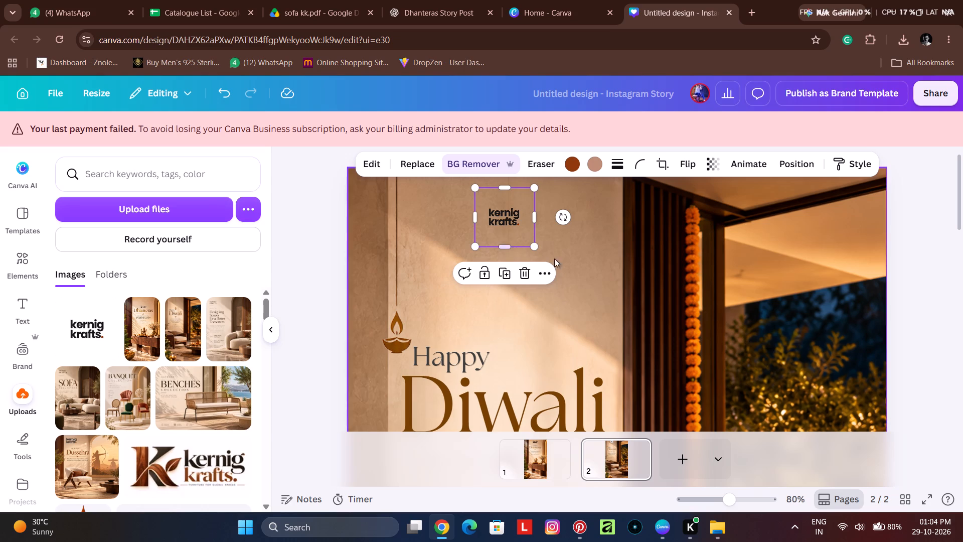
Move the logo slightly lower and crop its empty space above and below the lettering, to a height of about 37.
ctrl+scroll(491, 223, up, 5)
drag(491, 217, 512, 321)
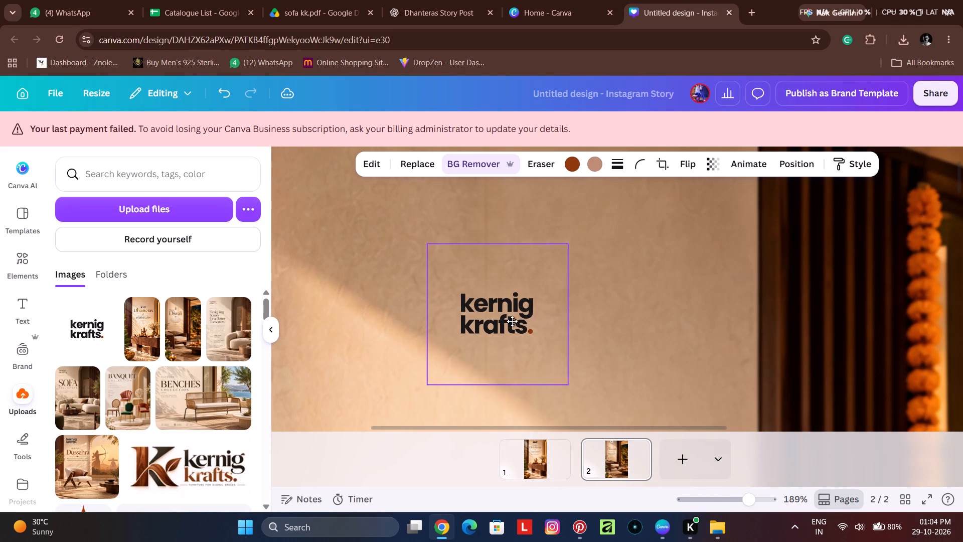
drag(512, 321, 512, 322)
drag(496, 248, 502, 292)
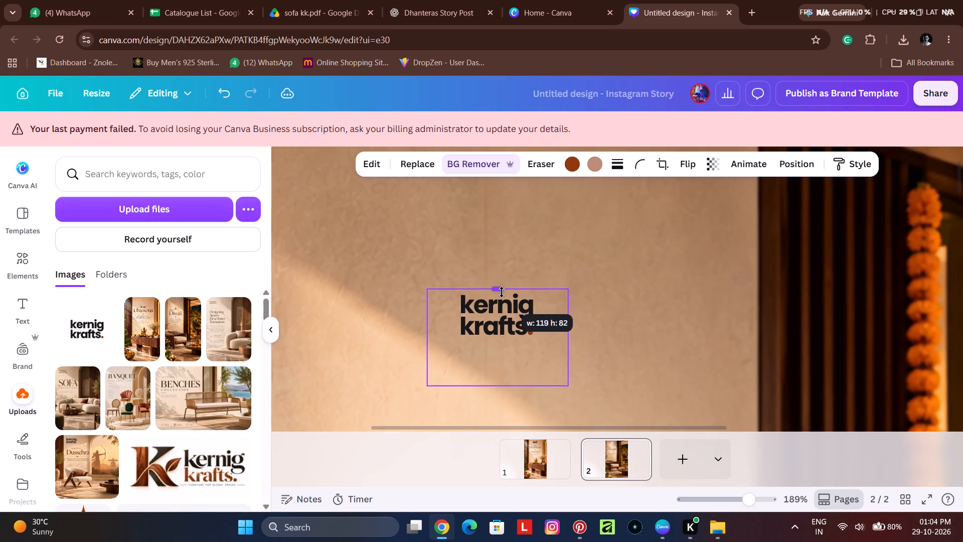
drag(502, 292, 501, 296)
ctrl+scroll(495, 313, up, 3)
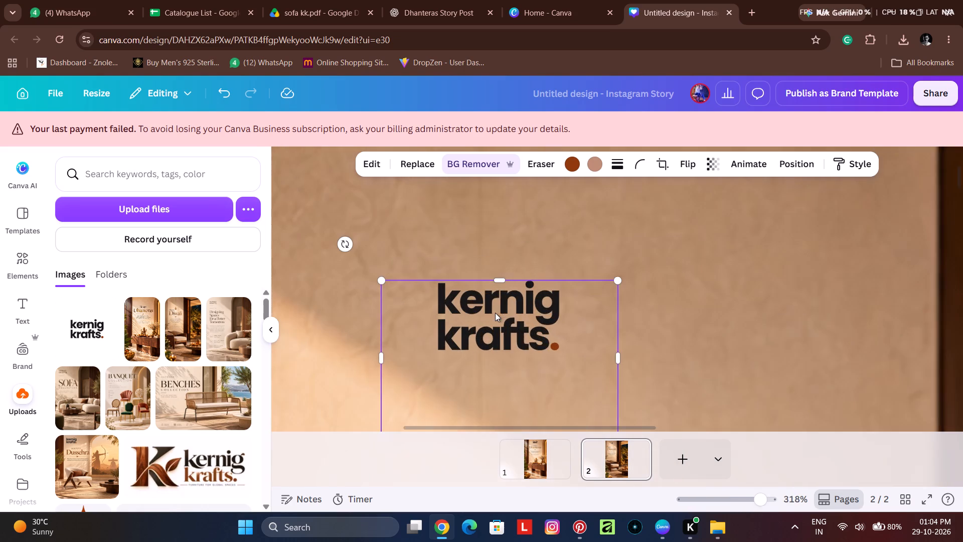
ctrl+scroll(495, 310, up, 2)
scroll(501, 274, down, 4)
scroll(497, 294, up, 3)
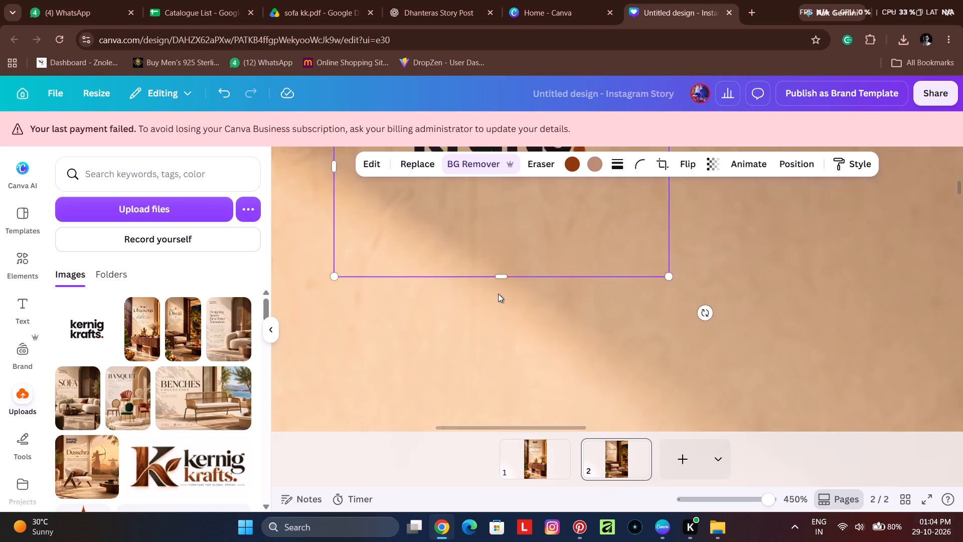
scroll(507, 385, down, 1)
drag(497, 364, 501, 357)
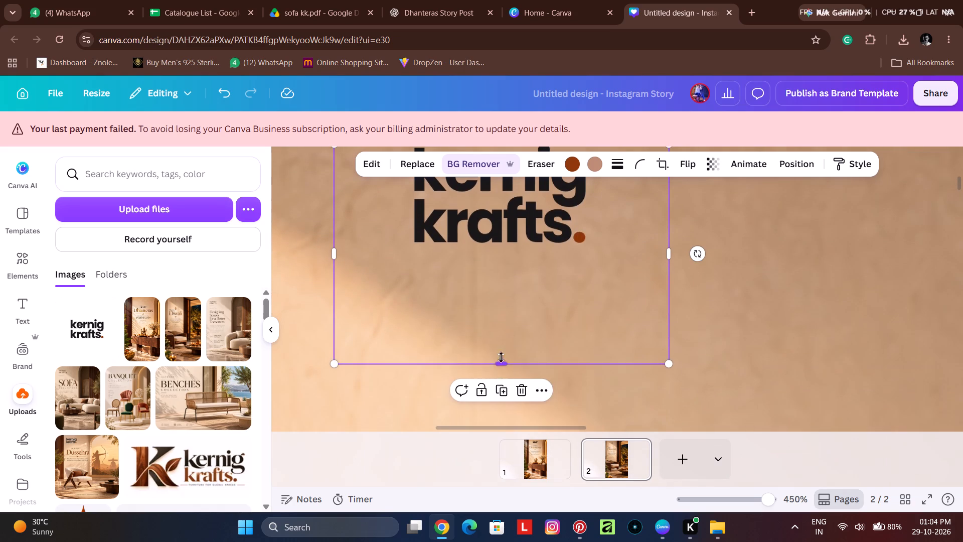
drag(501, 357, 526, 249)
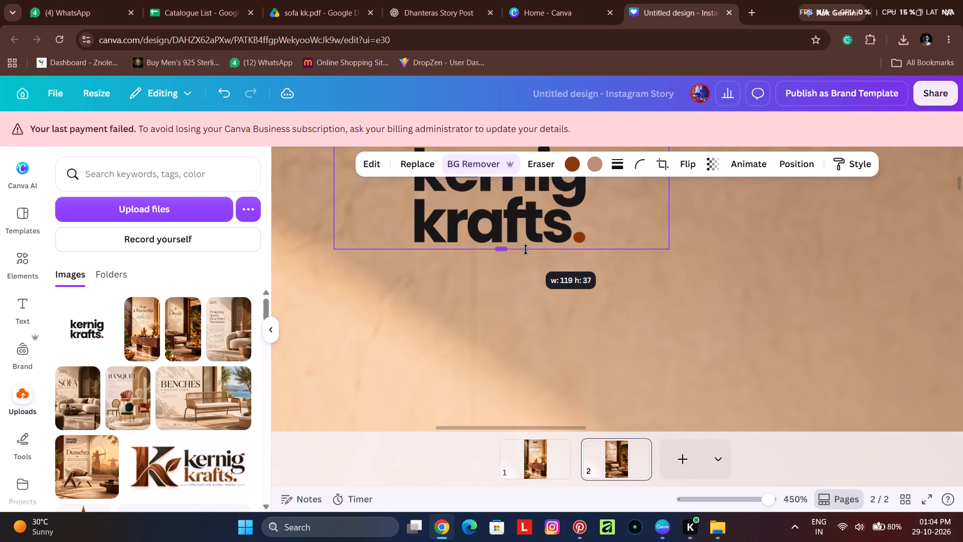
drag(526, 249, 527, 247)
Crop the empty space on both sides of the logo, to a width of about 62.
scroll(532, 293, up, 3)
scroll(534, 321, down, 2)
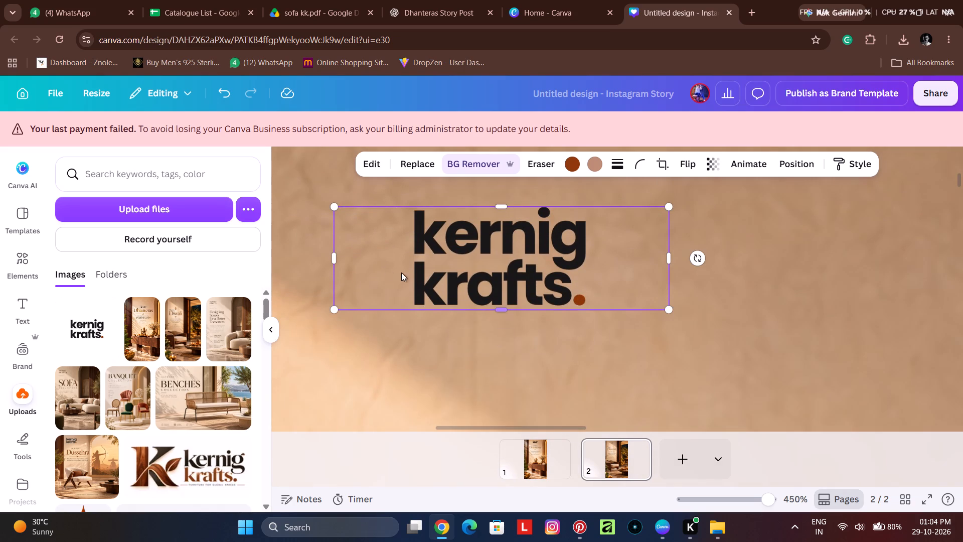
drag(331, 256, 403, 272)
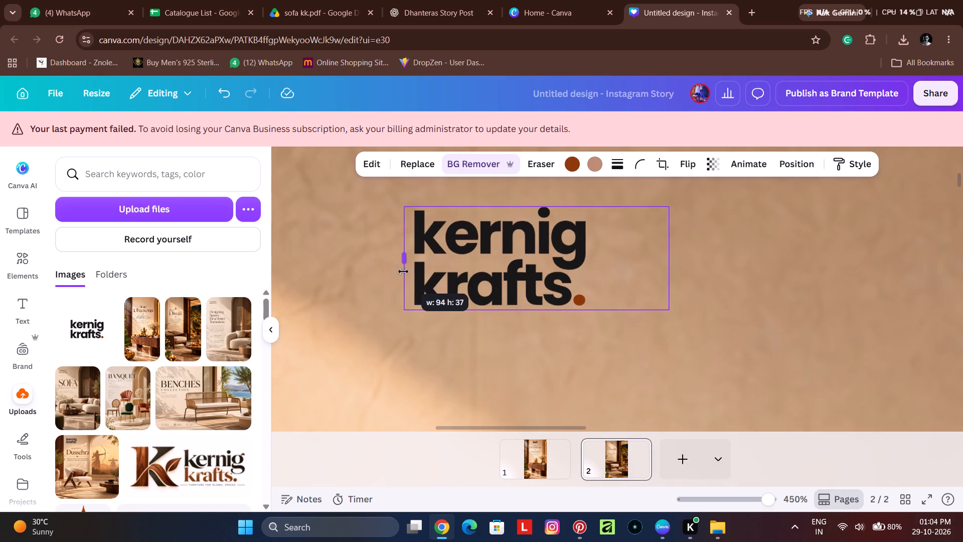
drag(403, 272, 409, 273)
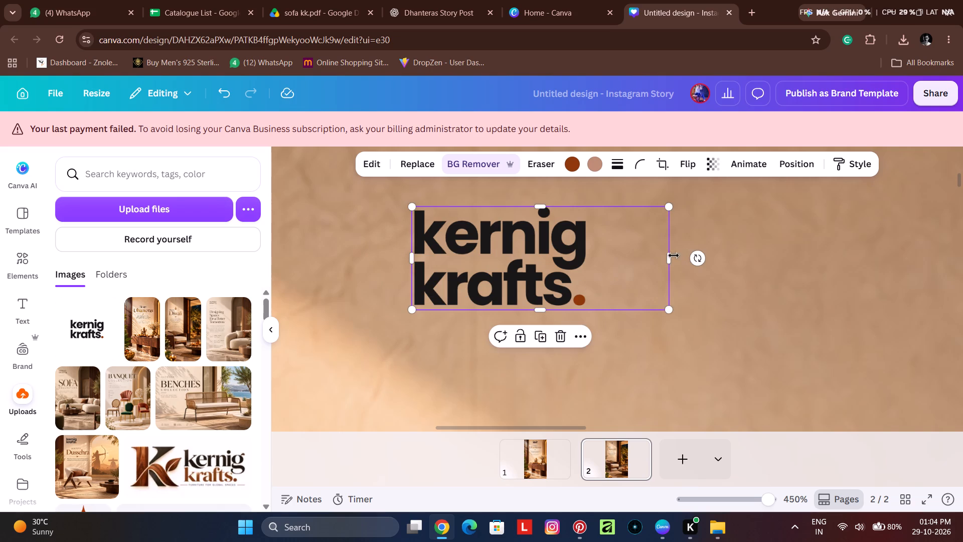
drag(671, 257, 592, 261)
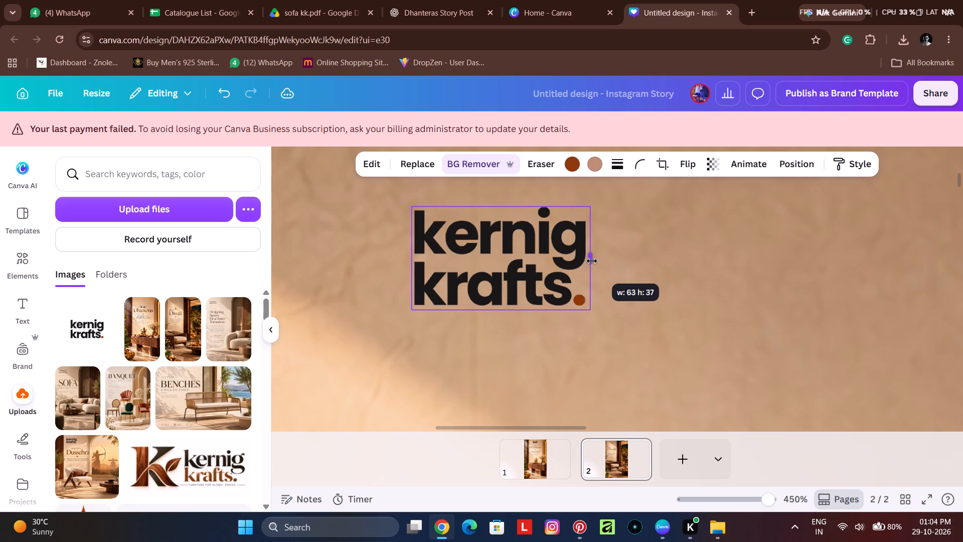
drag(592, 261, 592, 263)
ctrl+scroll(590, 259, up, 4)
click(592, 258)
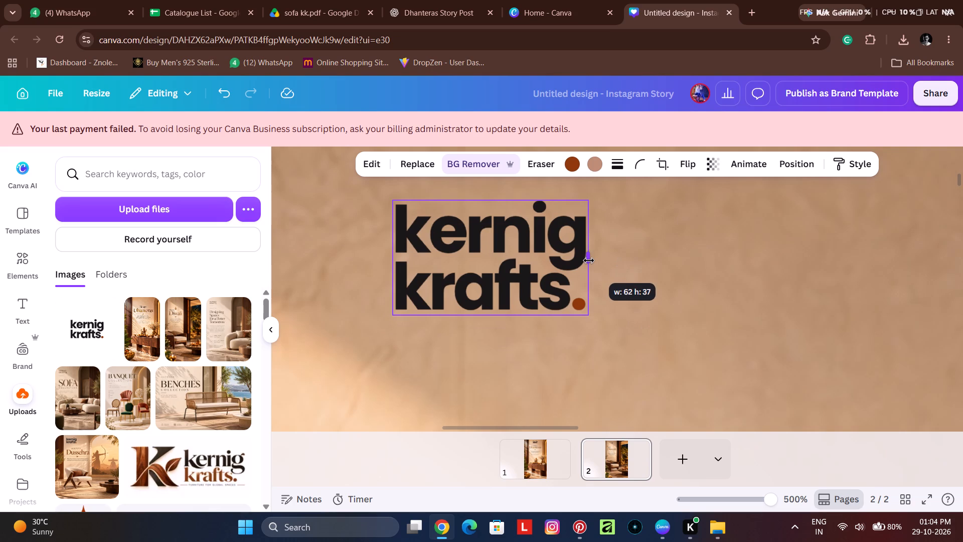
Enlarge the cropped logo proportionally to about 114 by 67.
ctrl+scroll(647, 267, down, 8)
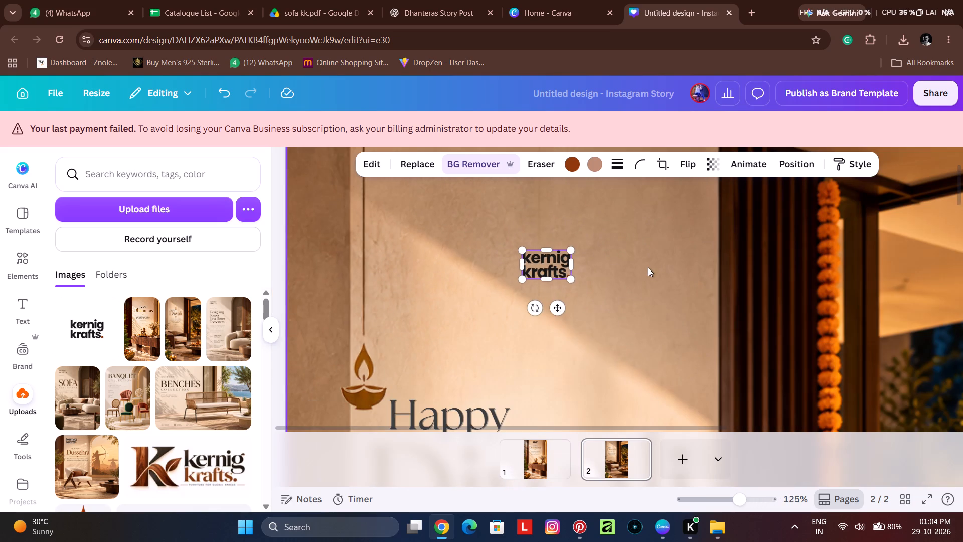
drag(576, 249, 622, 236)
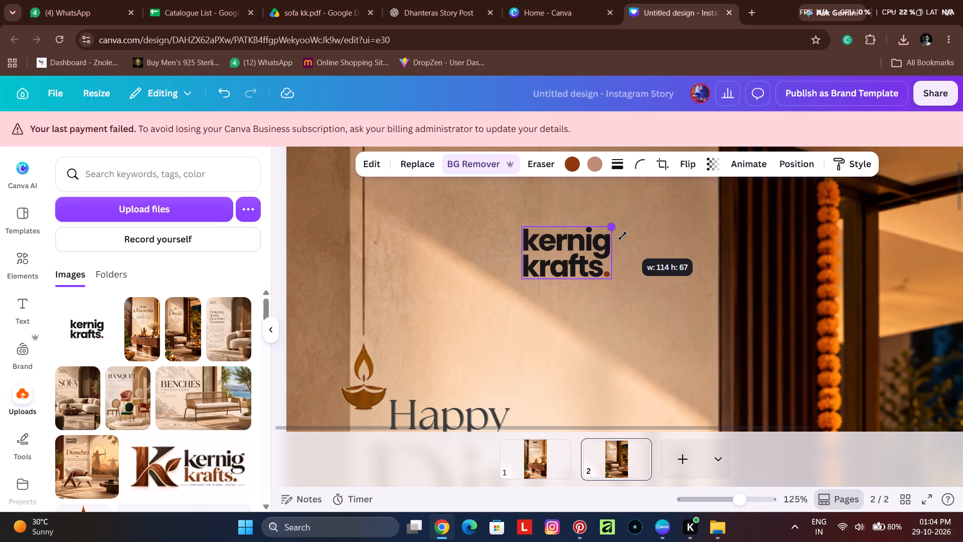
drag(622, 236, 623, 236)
Copy the Kernig Krafts logo from the Dhanteras story on page 1.
click(555, 462)
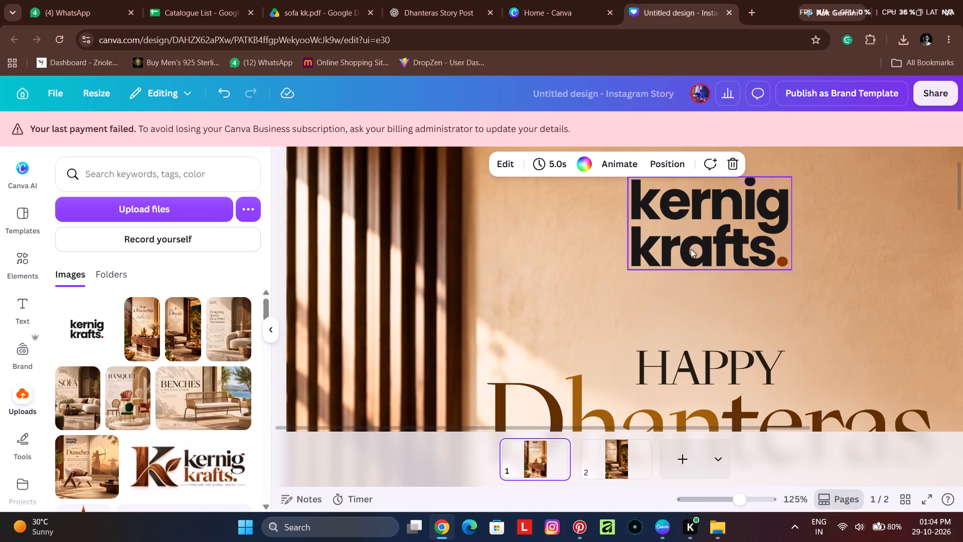
click(702, 241)
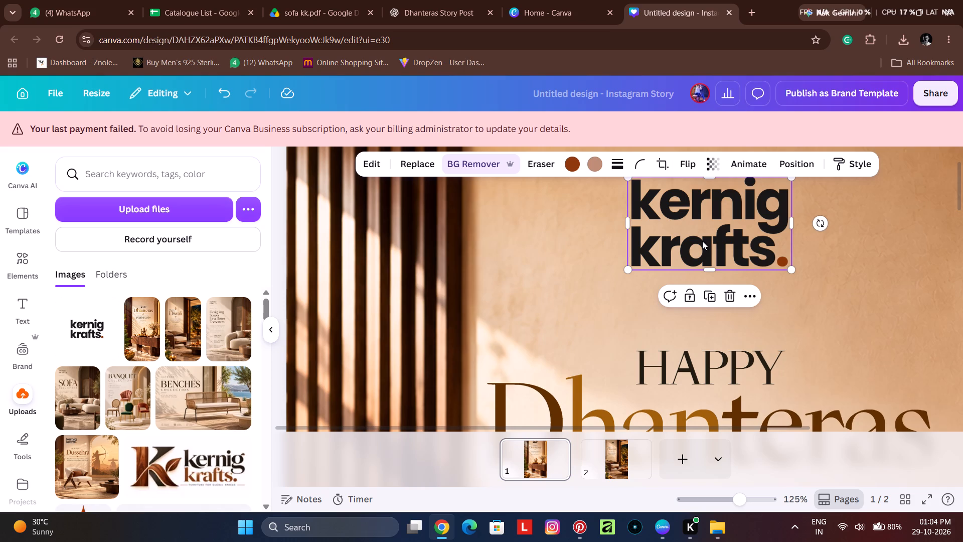
key(ctrl+c)
key(ctrl+c)
key(ctrl+c)
key(ctrl+c)
key(ctrl+c)
key(ctrl+c)
key(ctrl+c)
key(ctrl+c)
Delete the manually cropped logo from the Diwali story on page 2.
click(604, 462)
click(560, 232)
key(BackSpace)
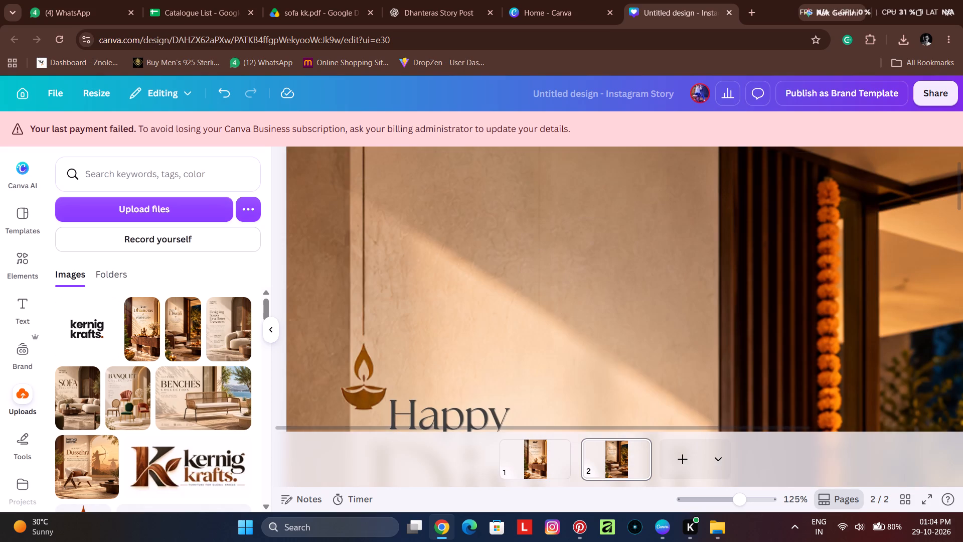
Paste the copied Kernig Krafts logo into the Diwali story on page 2 and place it at the upper left above the greeting.
ctrl+click(560, 232)
key(ctrl+v)
ctrl+scroll(565, 236, down, 2)
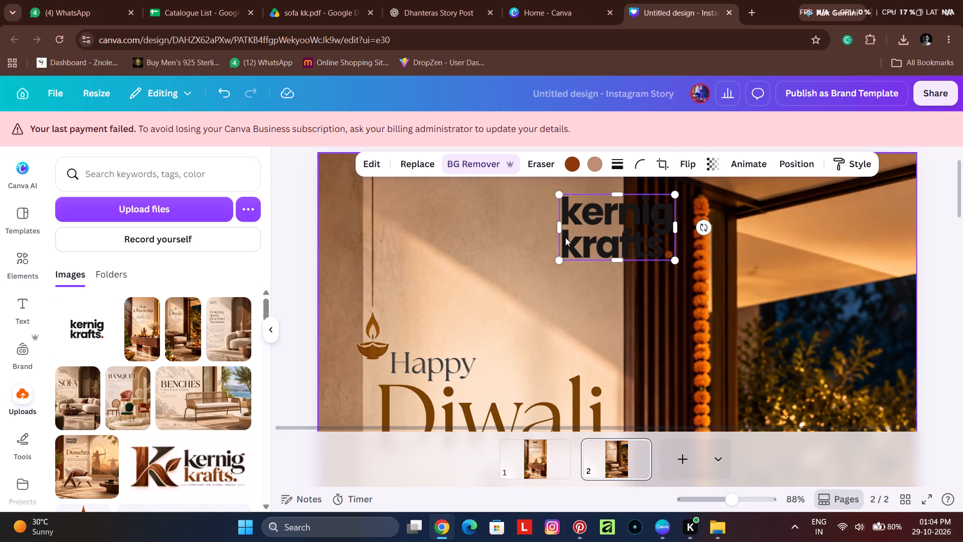
drag(613, 224, 459, 224)
scroll(442, 267, up, 2)
drag(461, 276, 449, 260)
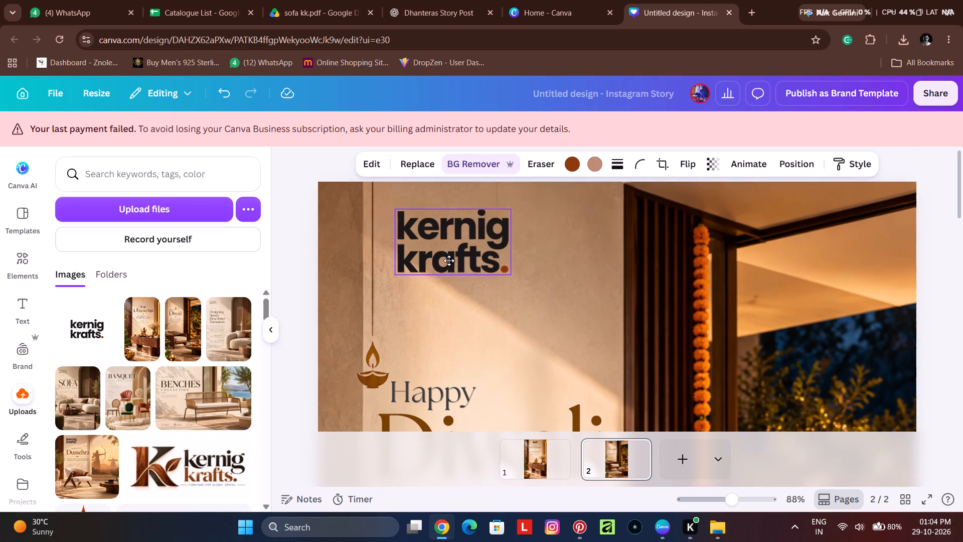
drag(449, 260, 427, 254)
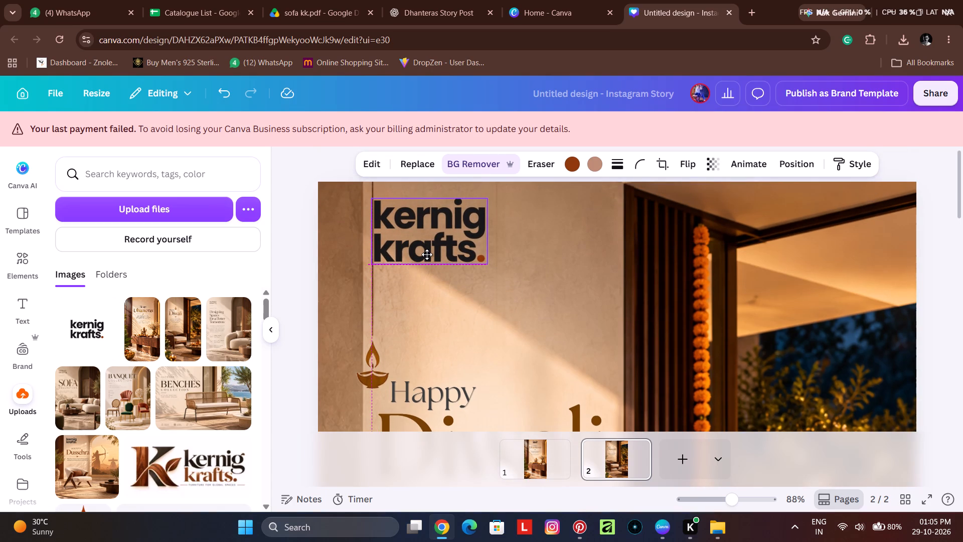
drag(427, 254, 435, 254)
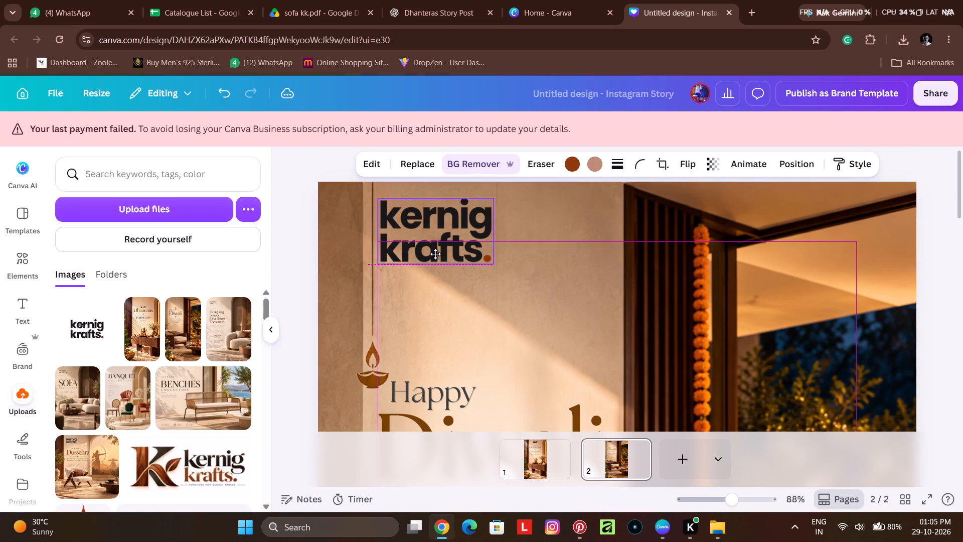
drag(435, 254, 429, 254)
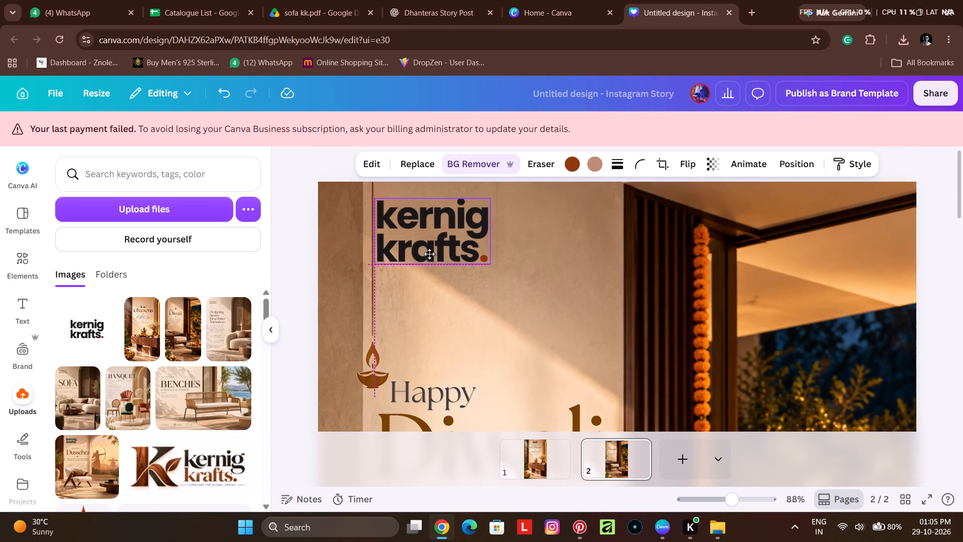
drag(429, 254, 427, 254)
click(459, 312)
click(460, 230)
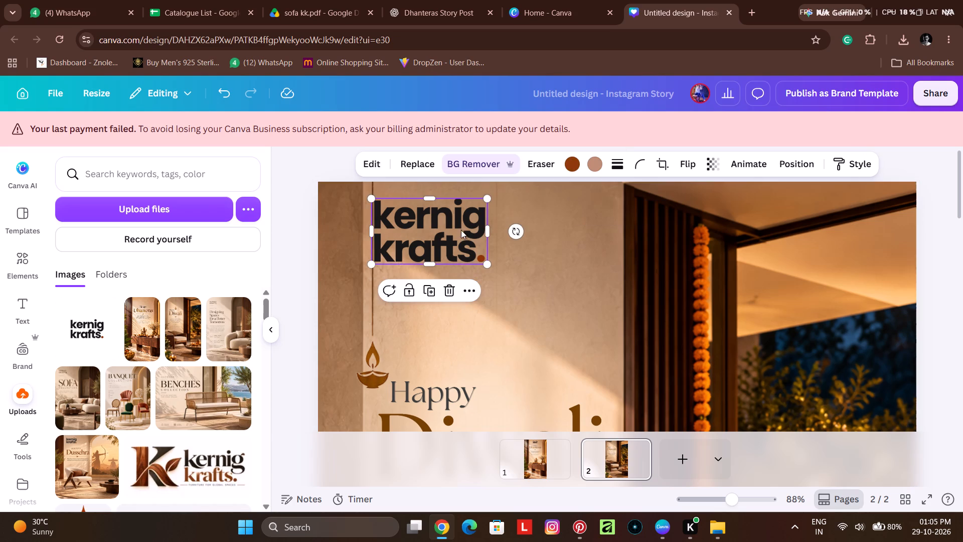
Lower the Kernig Krafts logo slightly on the Diwali story and nudge it right, just beside the lamp's hanging line.
drag(456, 233, 454, 241)
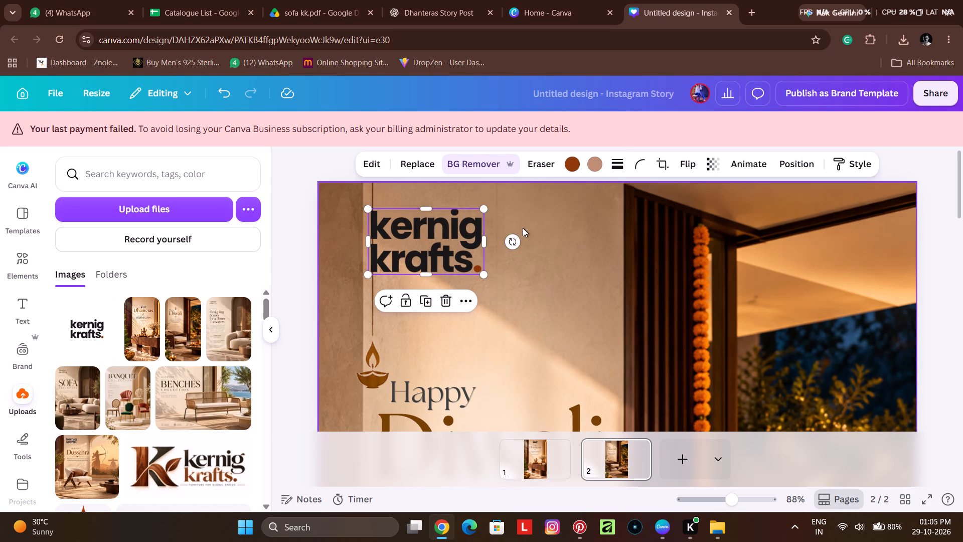
key(Right)
key(Right)
key(Right)
key(Right)
key(Right)
key(Right)
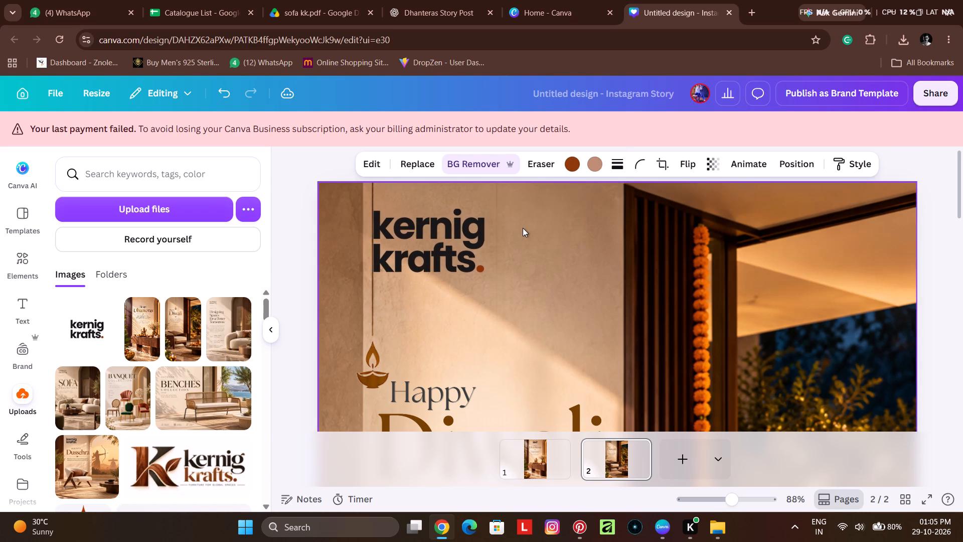
key(Right)
key(Left)
key(Right)
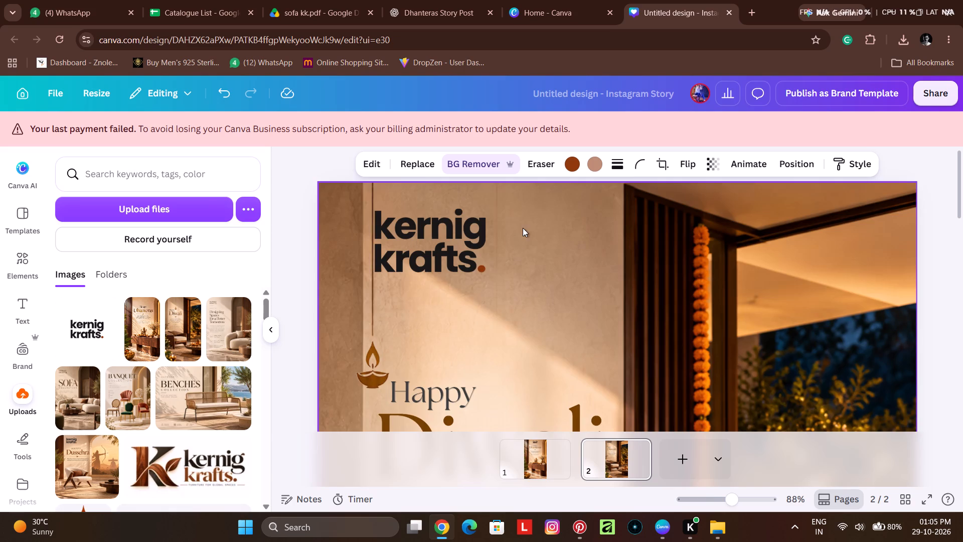
Review the Diwali story's layout, checking the logo, hanging lamp, greeting, message and tagline.
ctrl+scroll(523, 228, down, 5)
click(371, 267)
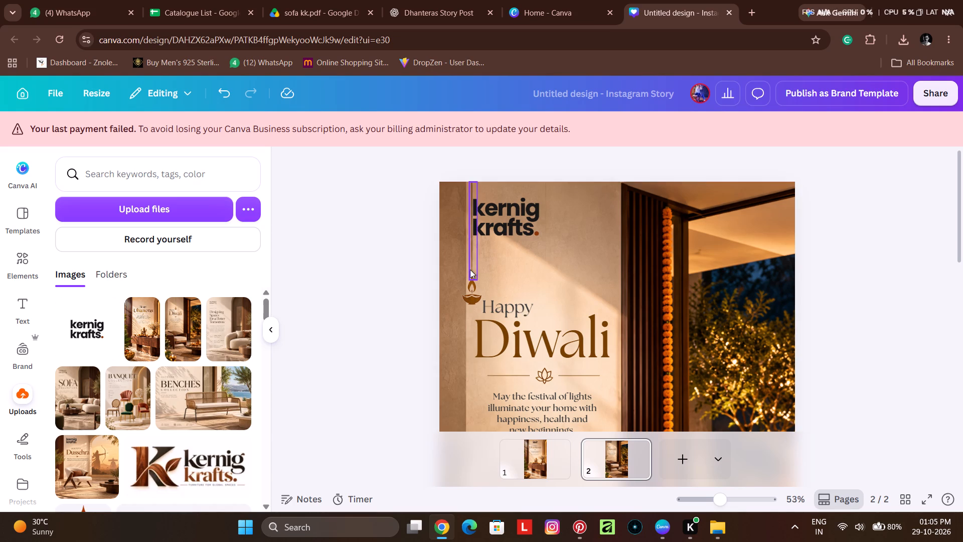
scroll(478, 273, down, 2)
scroll(509, 312, up, 1)
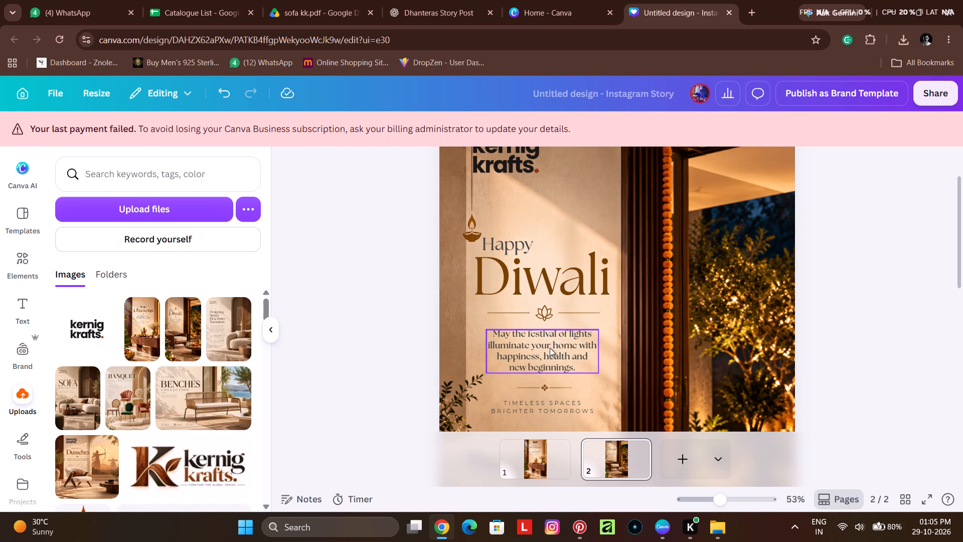
scroll(477, 360, down, 3)
scroll(472, 358, up, 3)
scroll(472, 357, down, 5)
scroll(490, 365, up, 6)
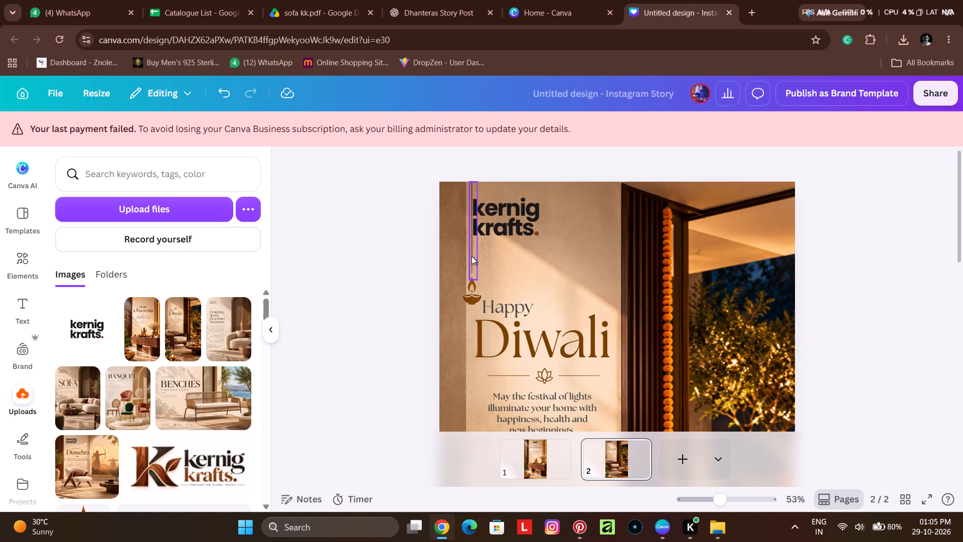
Move the hanging diya and its string together away from the logo, above the end of the word Diwali, keeping the string at the page's top edge.
click(471, 256)
shift+click(476, 290)
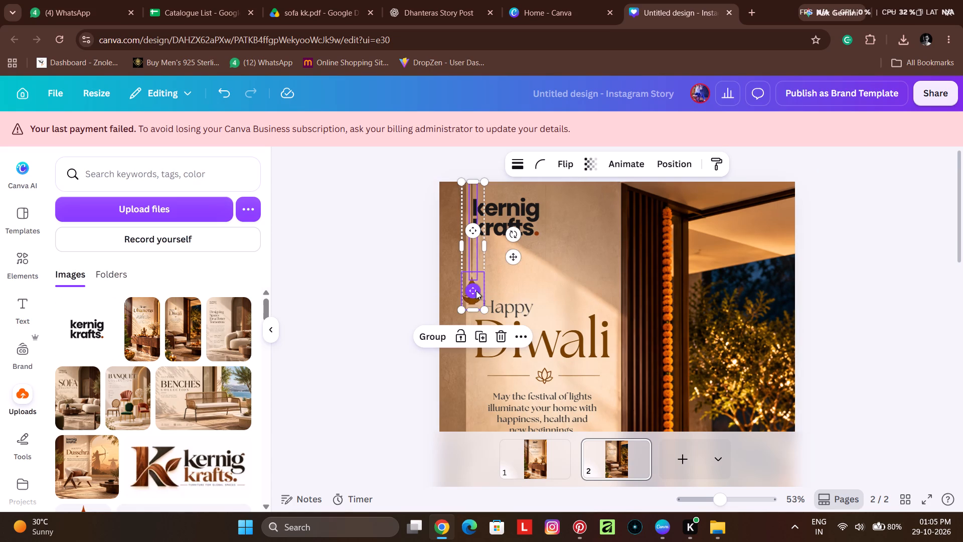
drag(473, 301, 663, 303)
drag(470, 301, 553, 300)
drag(469, 260, 561, 265)
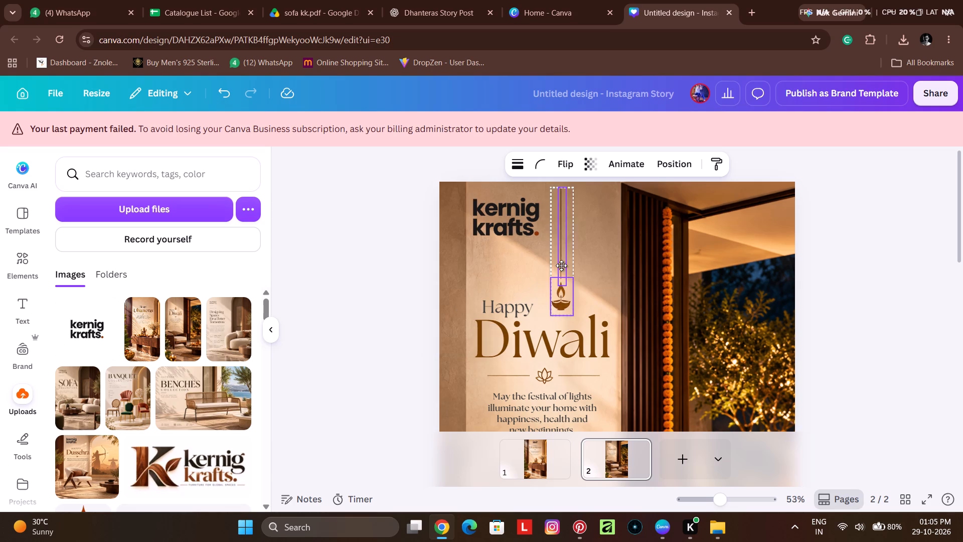
drag(561, 265, 613, 261)
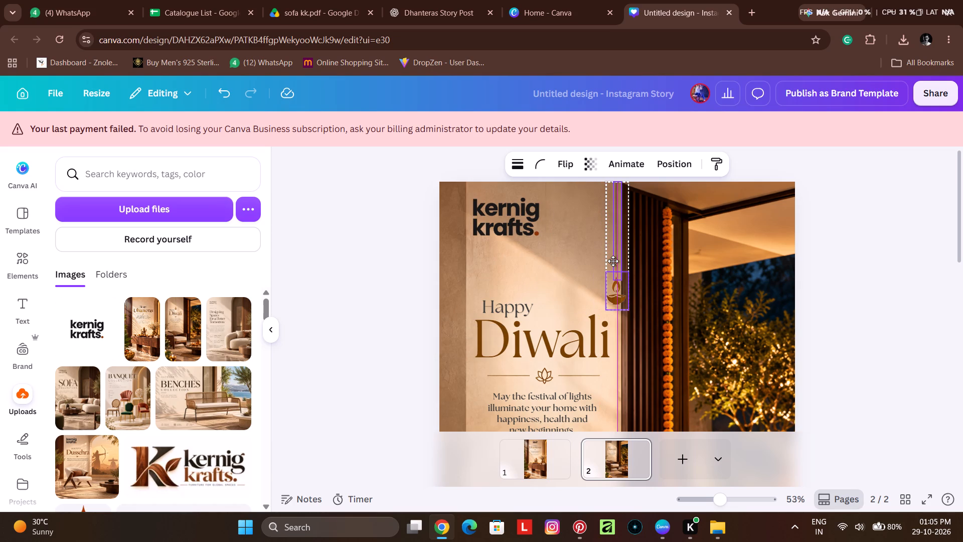
drag(613, 261, 608, 261)
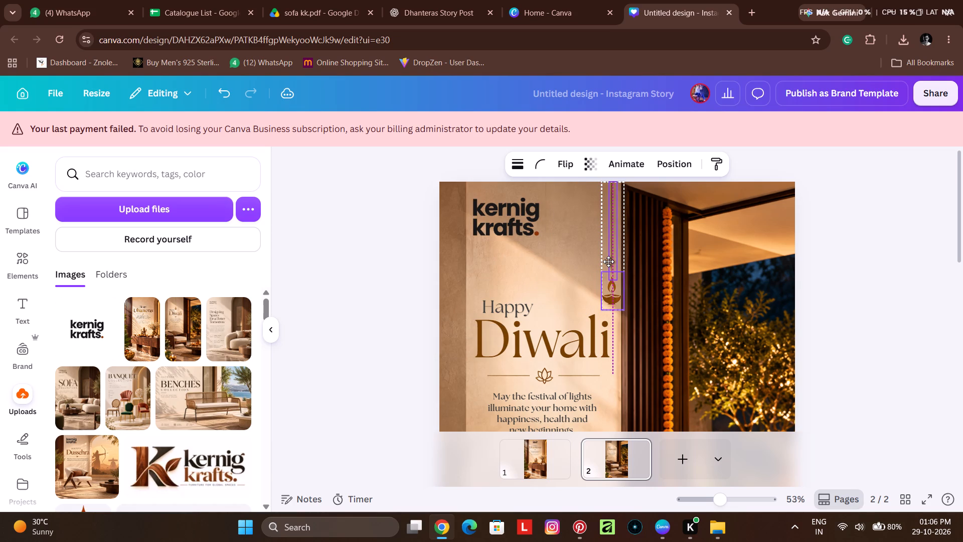
drag(608, 261, 607, 261)
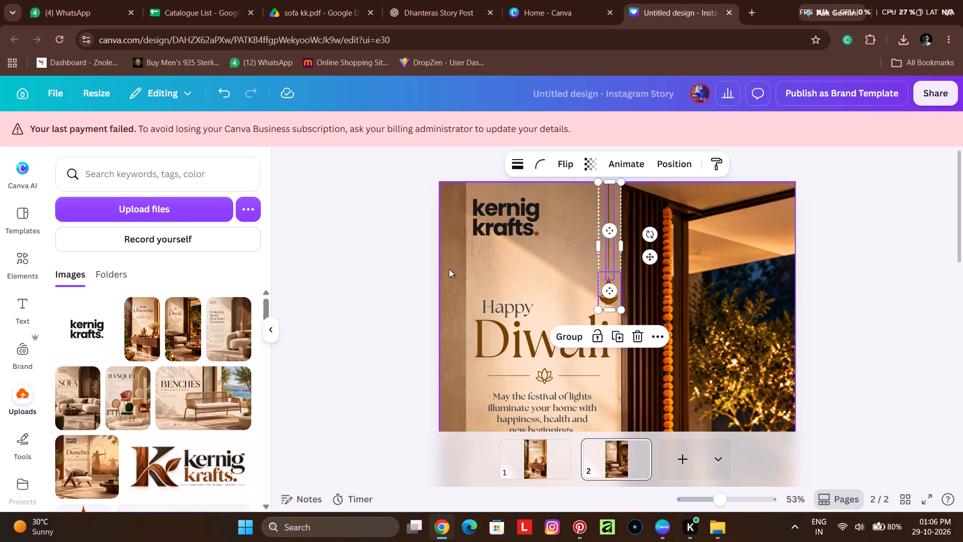
click(378, 279)
Shift the logo slightly left to line up with the edge of the lighter wall panel.
scroll(452, 362, up, 1)
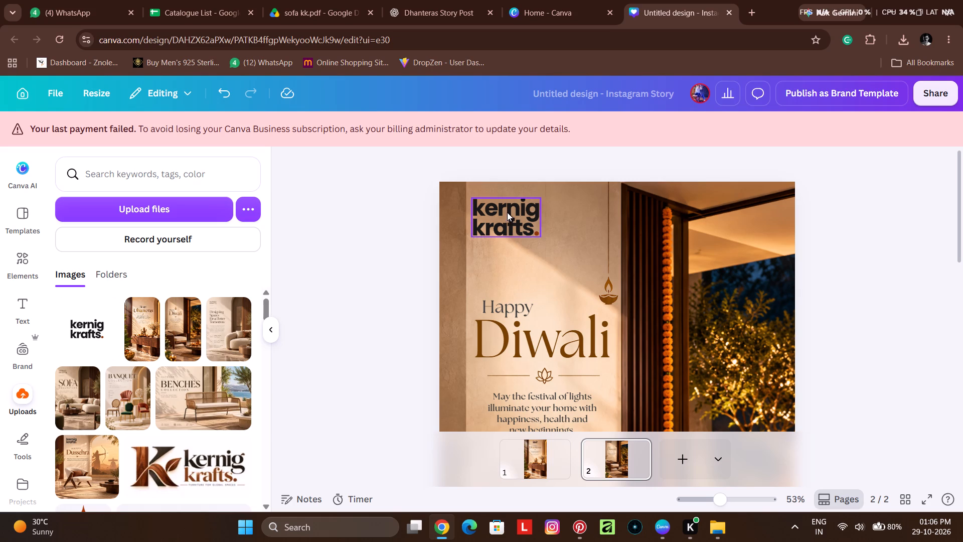
click(508, 210)
drag(515, 225, 509, 226)
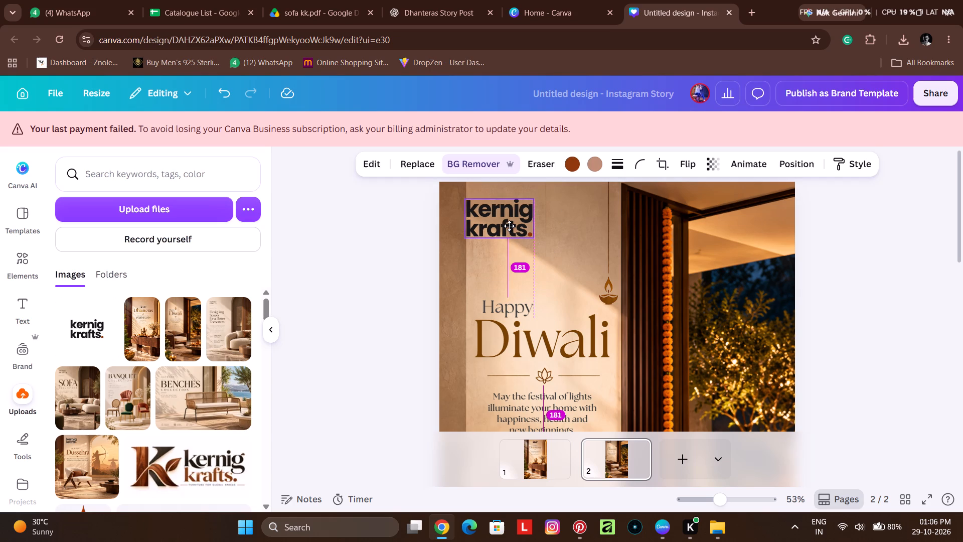
Nudge the Kernig Krafts logo slightly right and down to fine-tune its position on the lighter wall panel.
drag(509, 226, 508, 226)
click(368, 255)
click(518, 231)
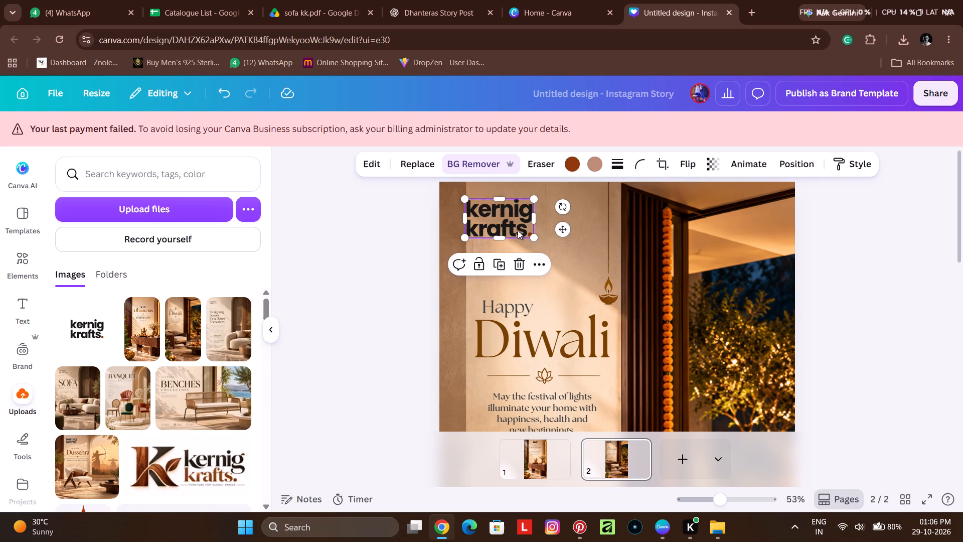
key(Right)
key(Right)
key(Up)
key(Down)
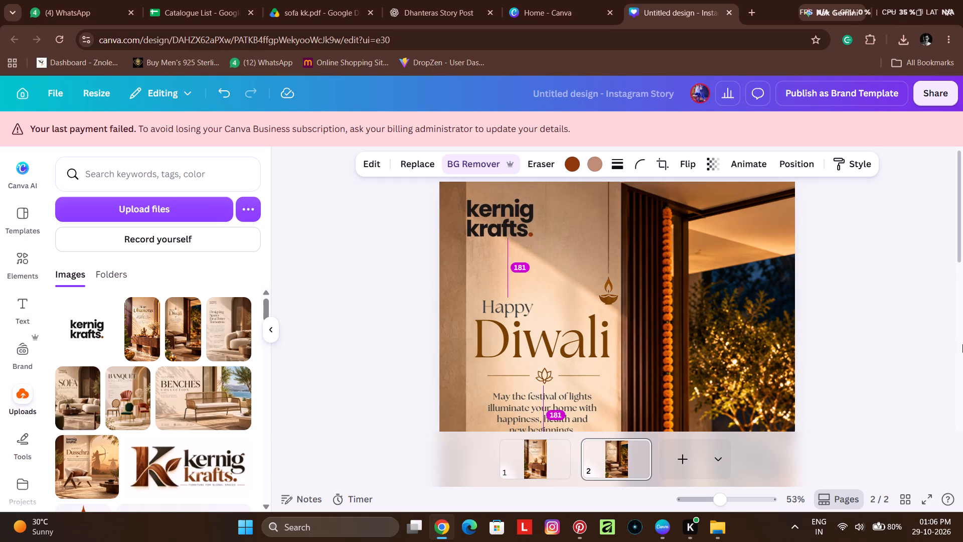
key(Down)
key(Down)
key(Up)
key(Up)
key(Down)
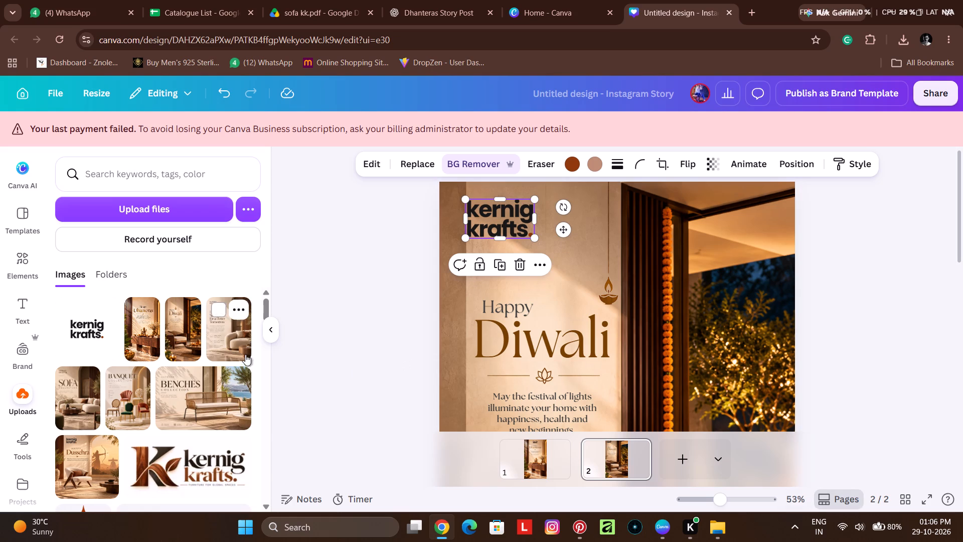
click(349, 314)
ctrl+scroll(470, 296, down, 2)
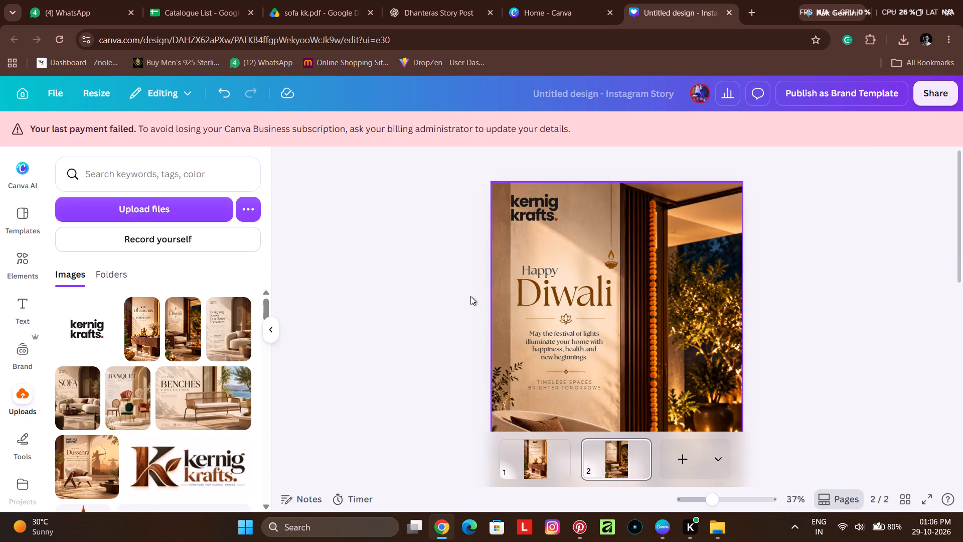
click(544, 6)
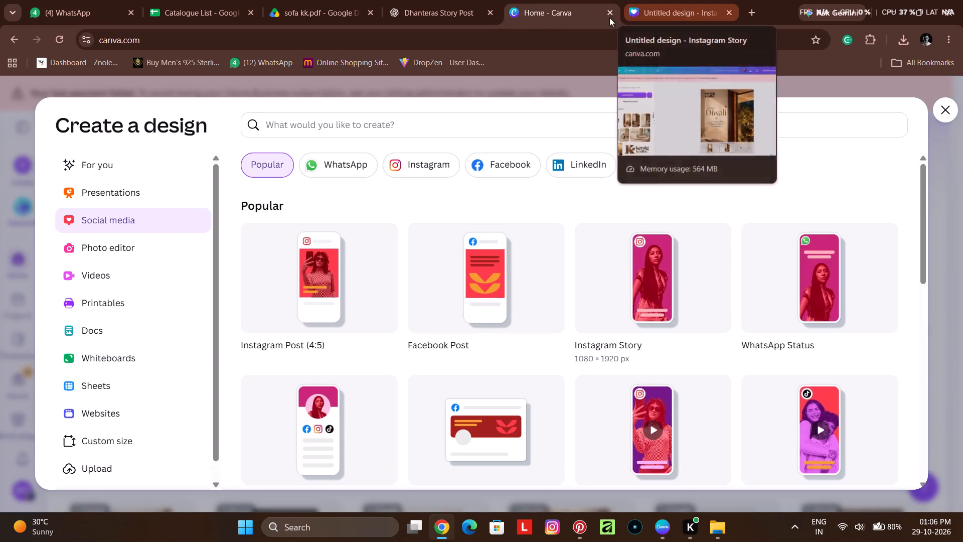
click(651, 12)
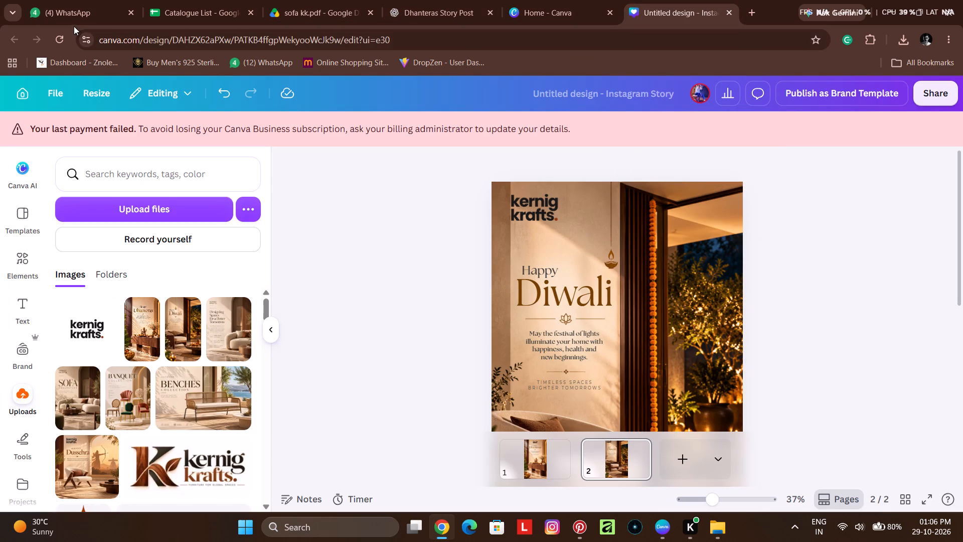
Select the Happy and Diwali heading texts together and nudge them slightly up, away from the lotus divider.
click(368, 352)
ctrl+scroll(529, 279, up, 2)
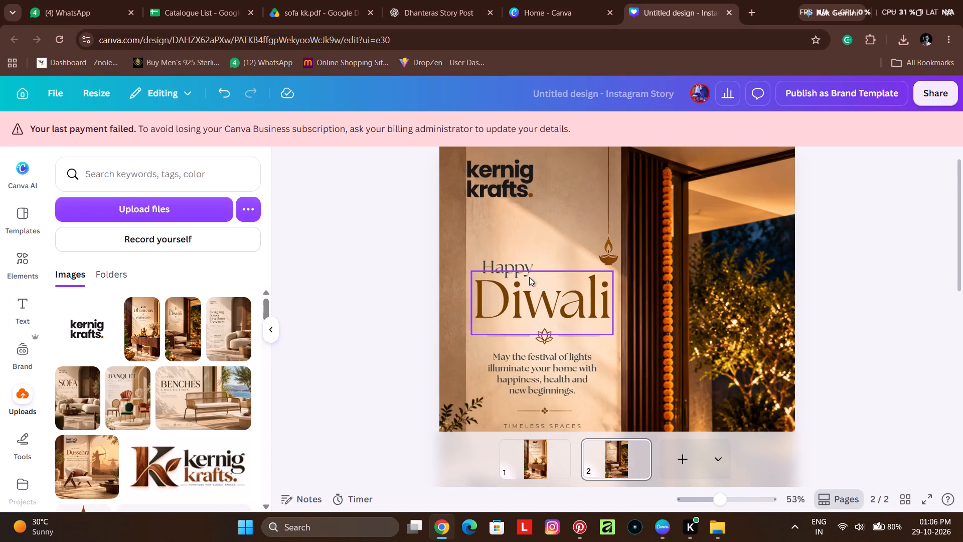
ctrl+scroll(529, 277, up, 3)
click(449, 258)
shift+click(461, 319)
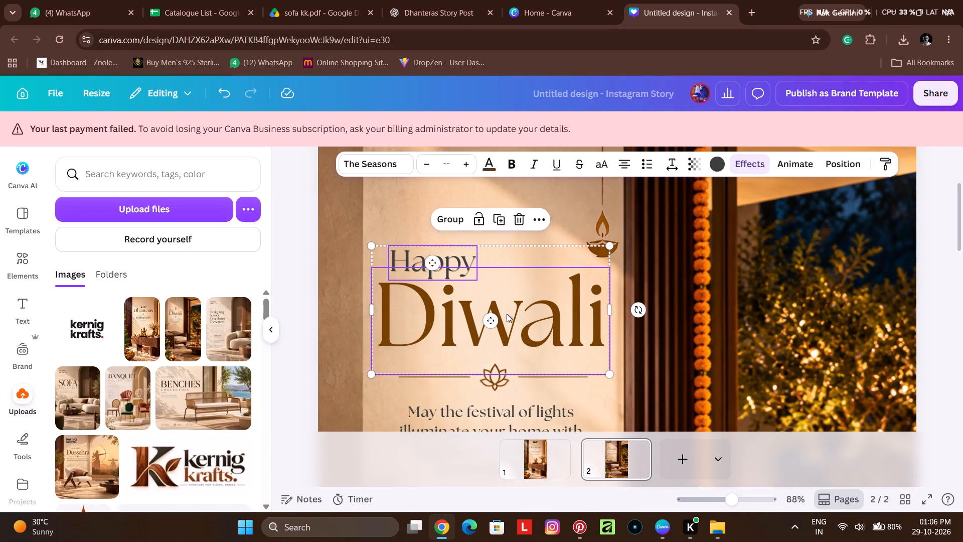
key(Up)
key(Up)
key(Up)
key(Up)
key(Up)
key(Up)
key(Up)
key(Up)
key(Up)
key(Up)
key(Up)
key(Up)
key(Up)
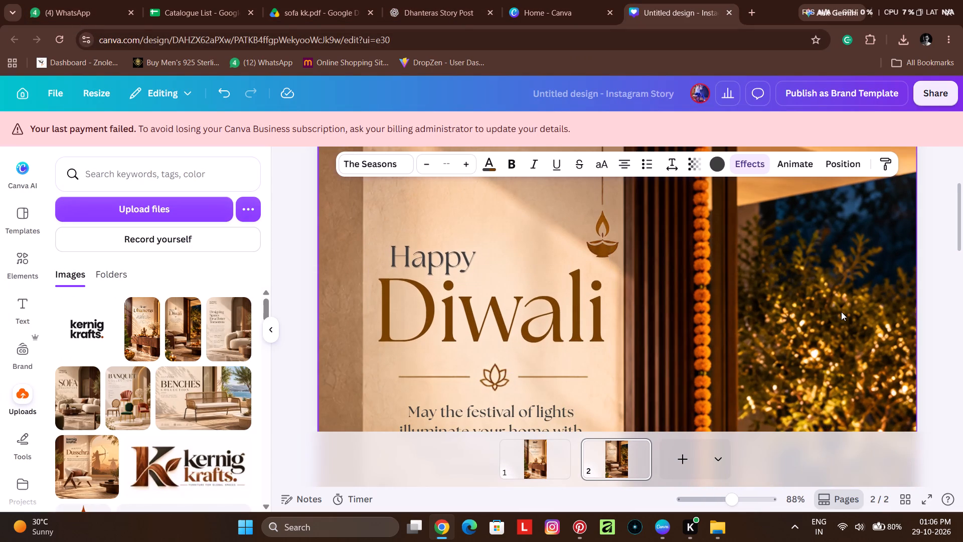
key(Up)
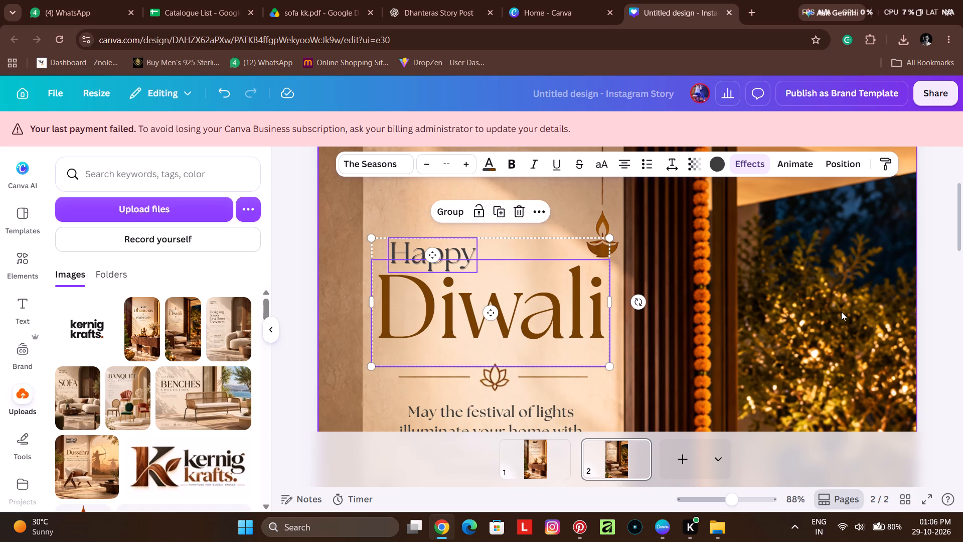
click(330, 275)
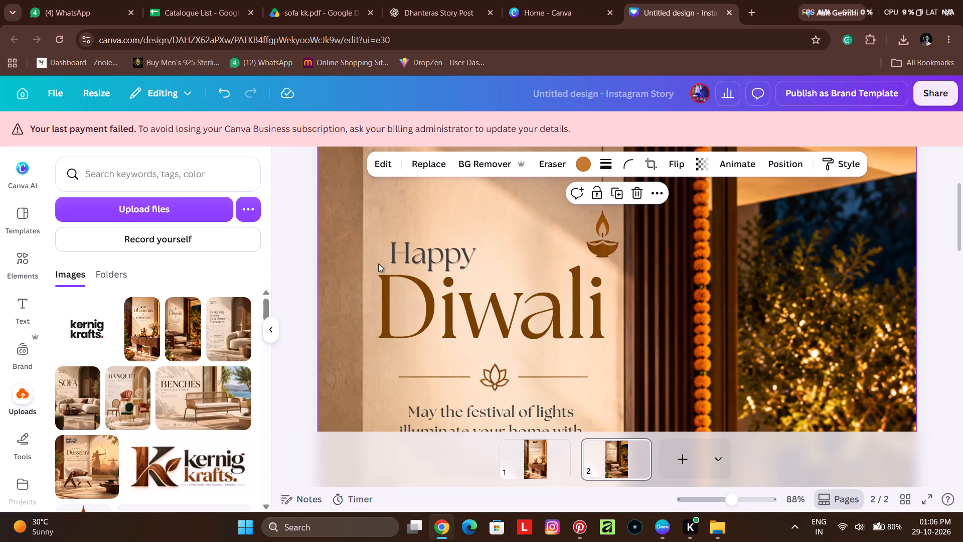
Change the word Happy above Diwali to uppercase and widen its text box to about 162 so it fits on one line.
click(410, 258)
click(430, 248)
click(596, 167)
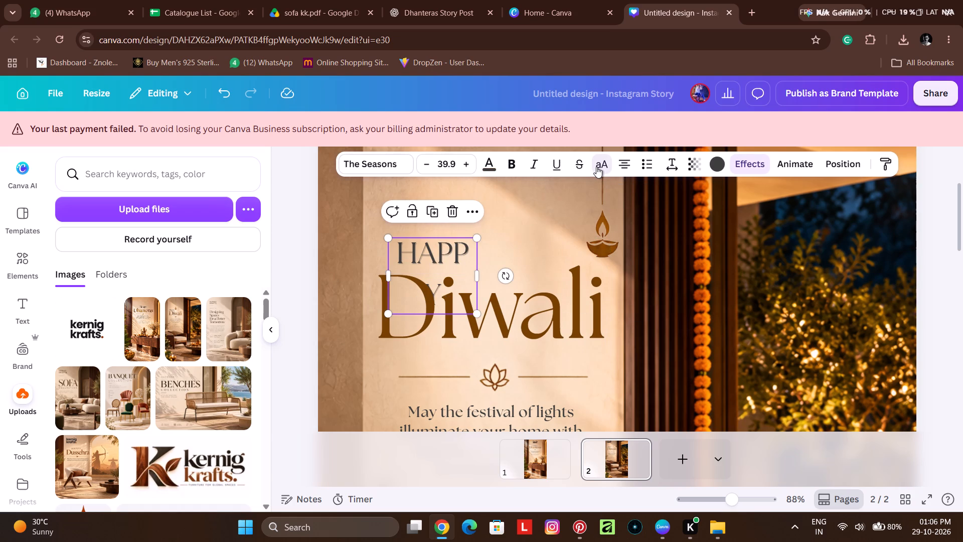
click(478, 278)
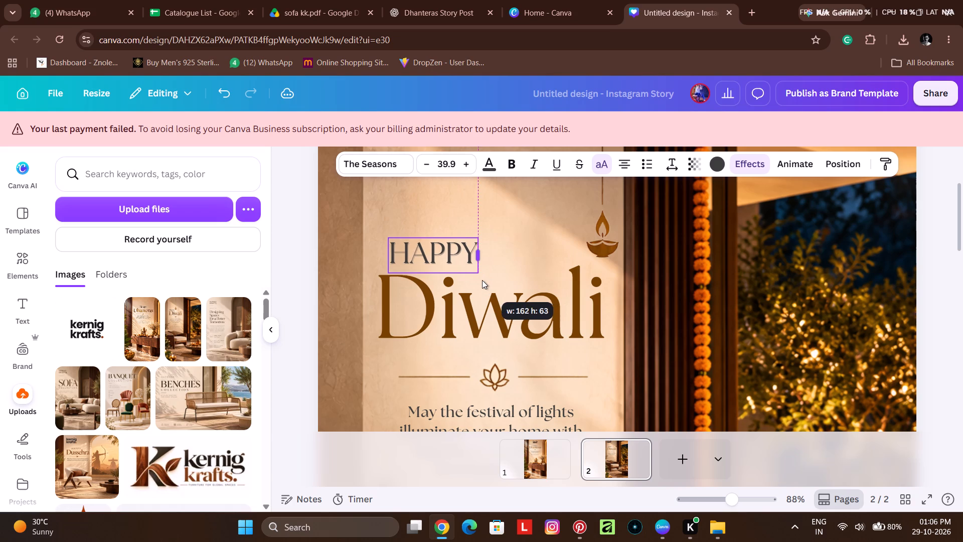
Move the HAPPY text left to align its start with the D of Diwali below it.
scroll(450, 263, up, 2)
scroll(436, 310, down, 1)
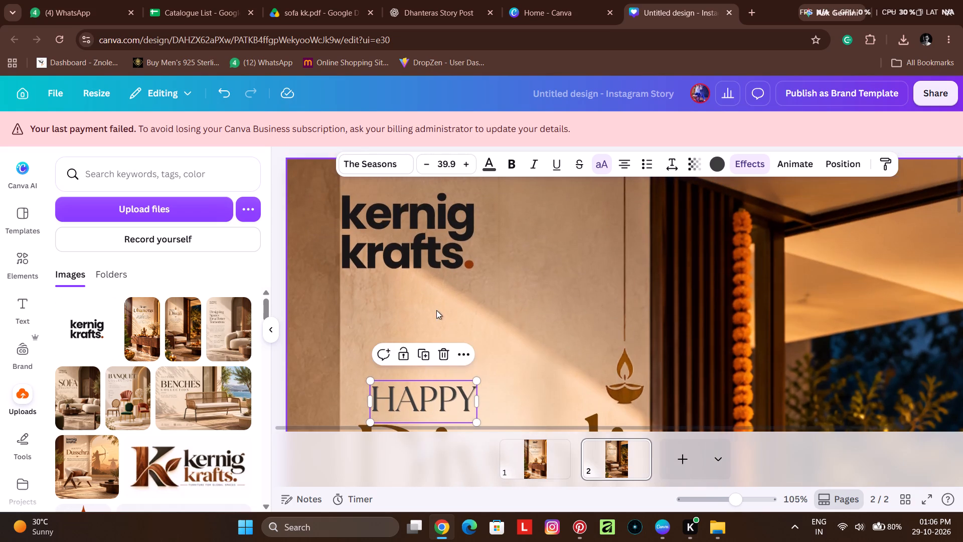
scroll(436, 310, down, 2)
drag(439, 209, 423, 210)
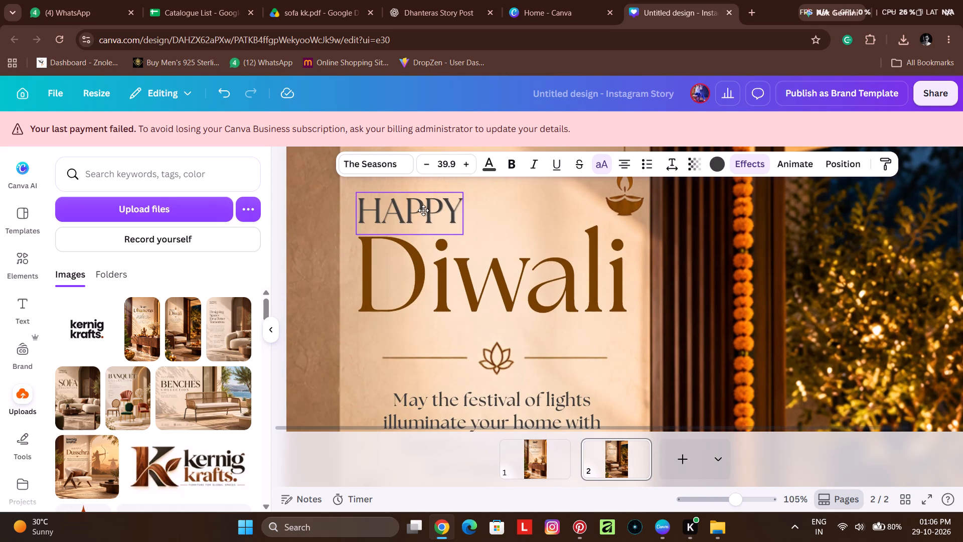
drag(423, 210, 429, 211)
ctrl+scroll(427, 255, down, 3)
click(377, 260)
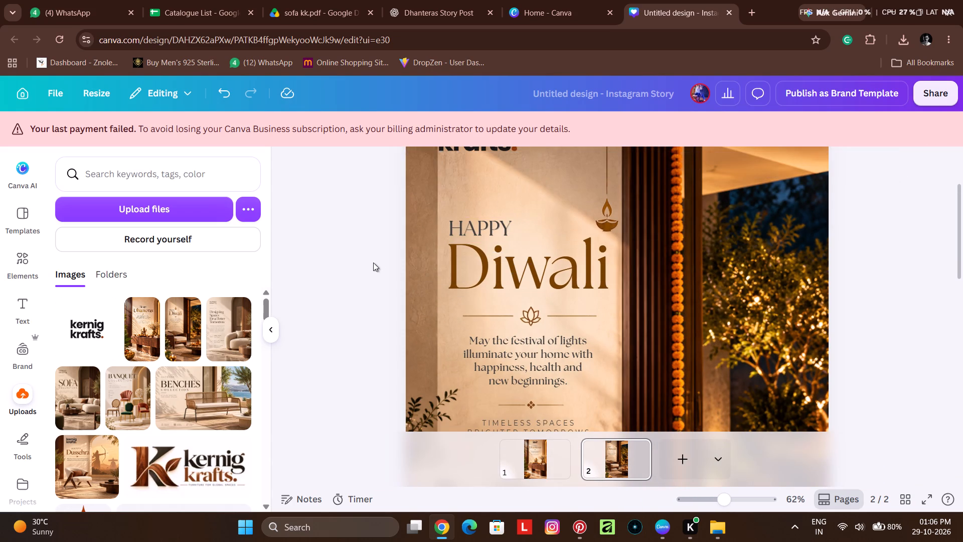
Review the whole Diwali story layout, checking the logo, greeting, festive message, tagline, armchair and decorations.
scroll(521, 276, down, 2)
scroll(528, 286, up, 3)
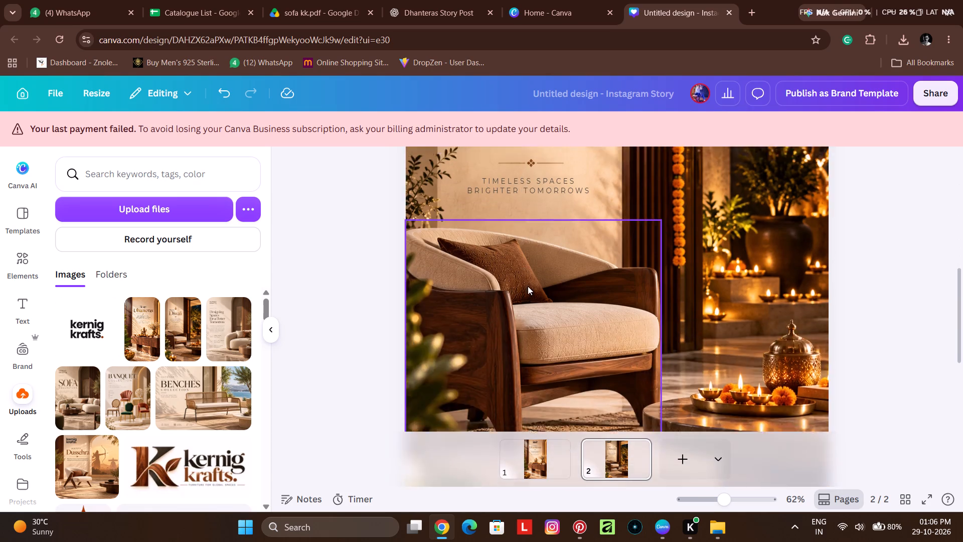
scroll(548, 301, up, 4)
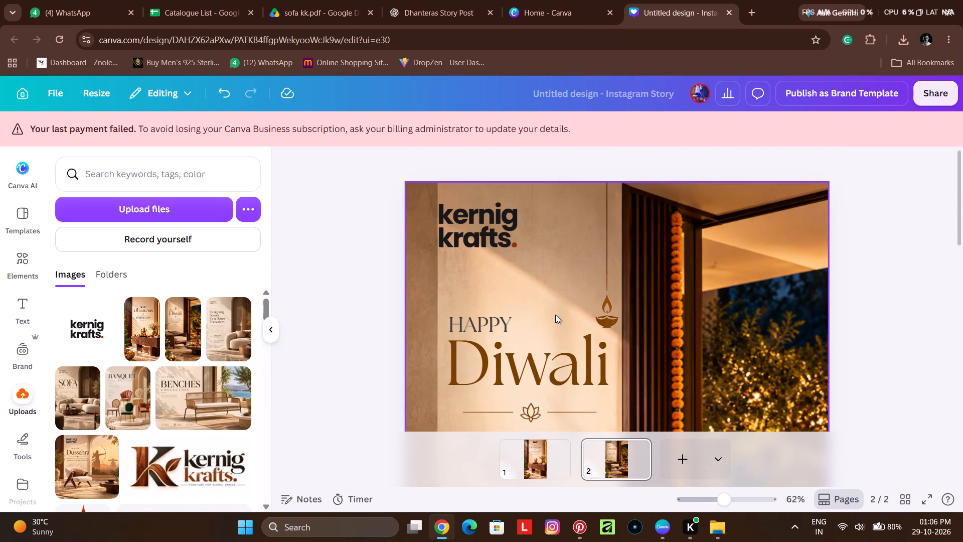
scroll(555, 315, down, 3)
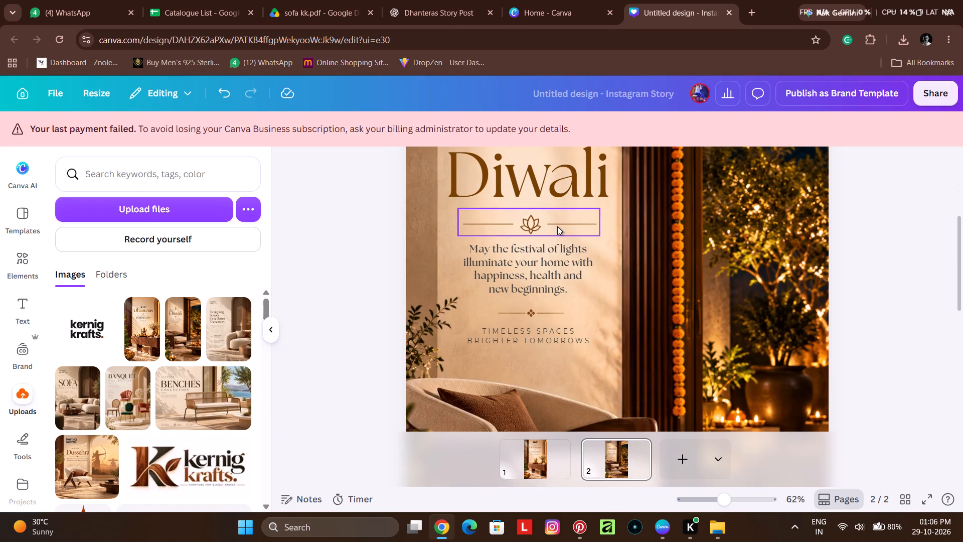
scroll(557, 244, up, 1)
scroll(553, 315, down, 2)
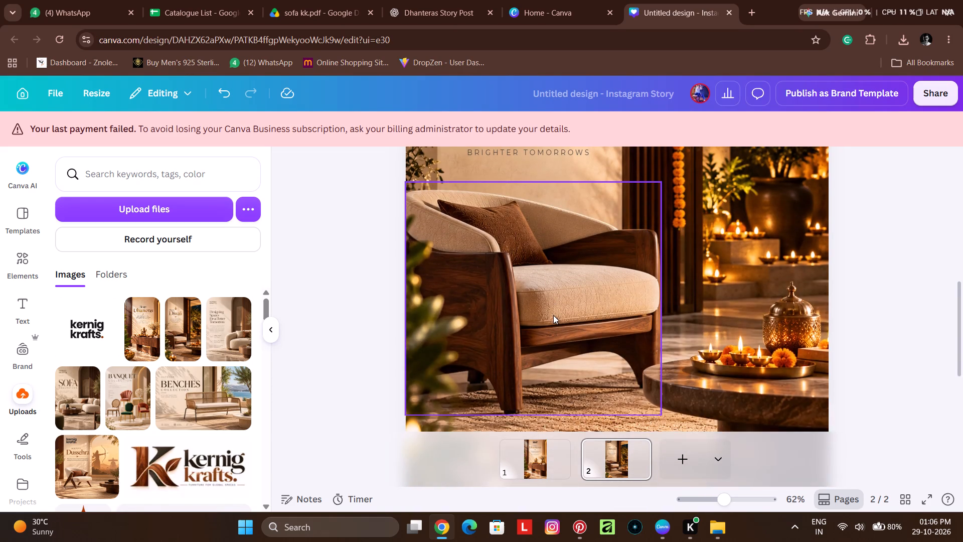
scroll(553, 315, up, 2)
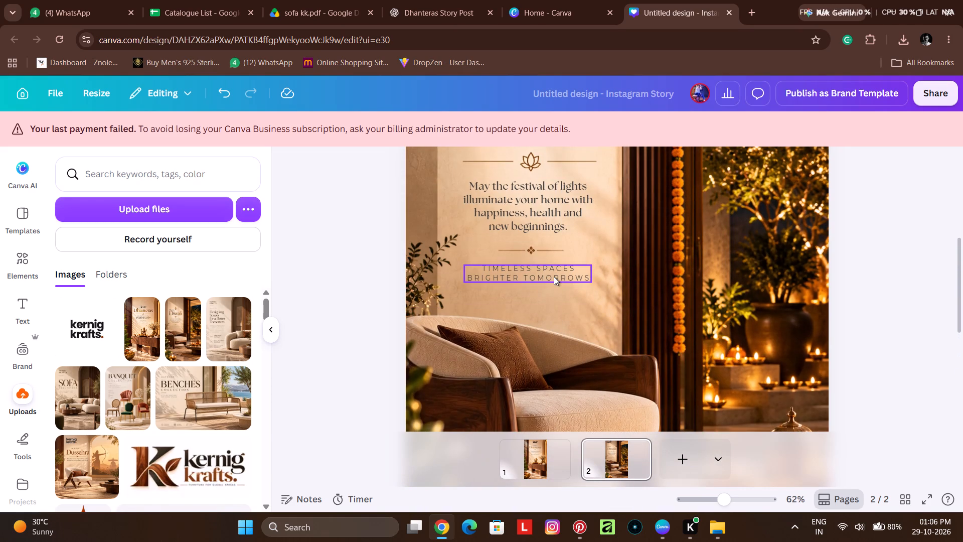
click(550, 209)
scroll(557, 251, up, 1)
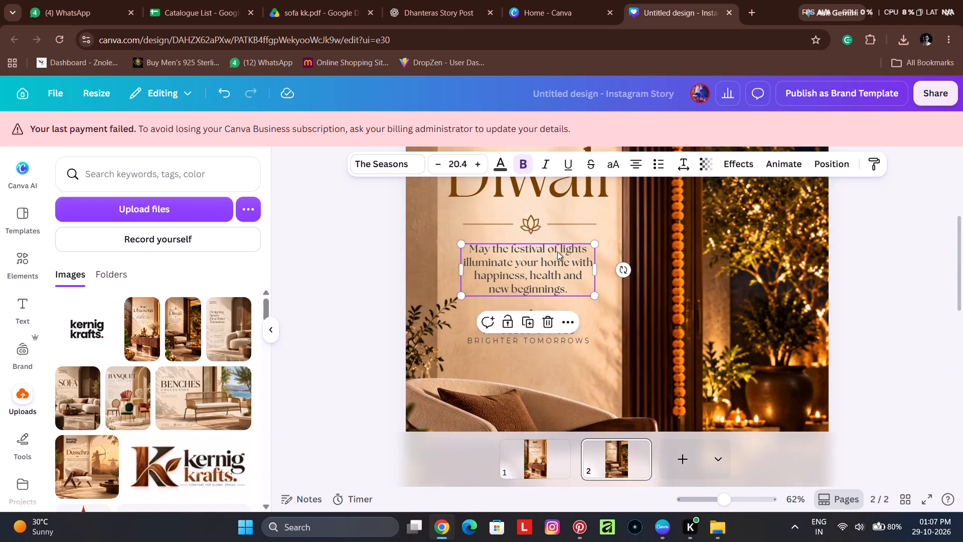
scroll(557, 251, up, 1)
scroll(557, 251, down, 2)
ctrl+scroll(558, 252, down, 2)
click(425, 260)
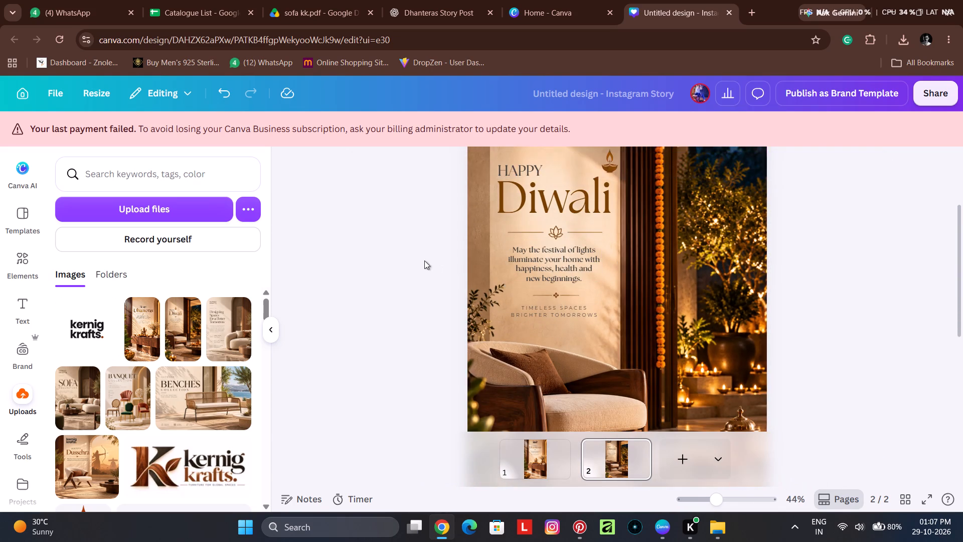
ctrl+scroll(424, 260, down, 2)
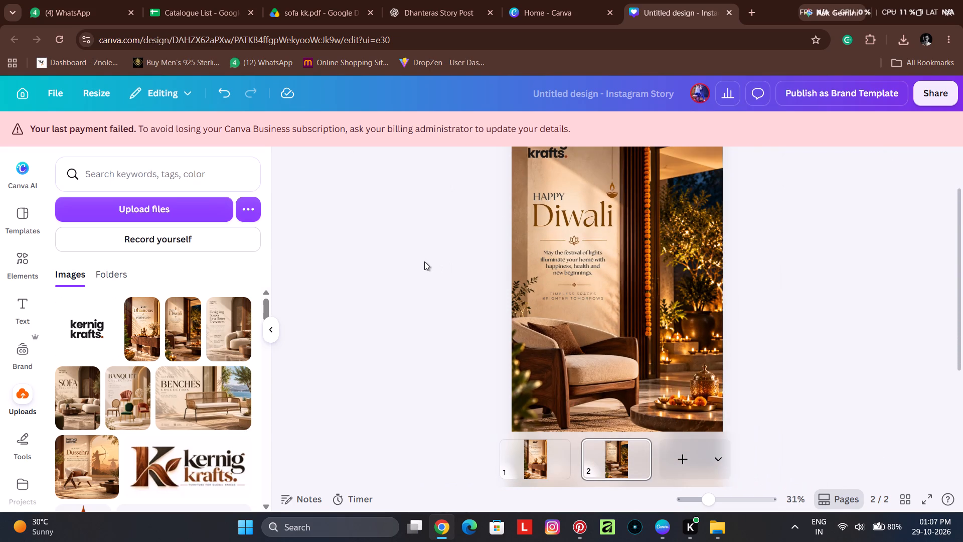